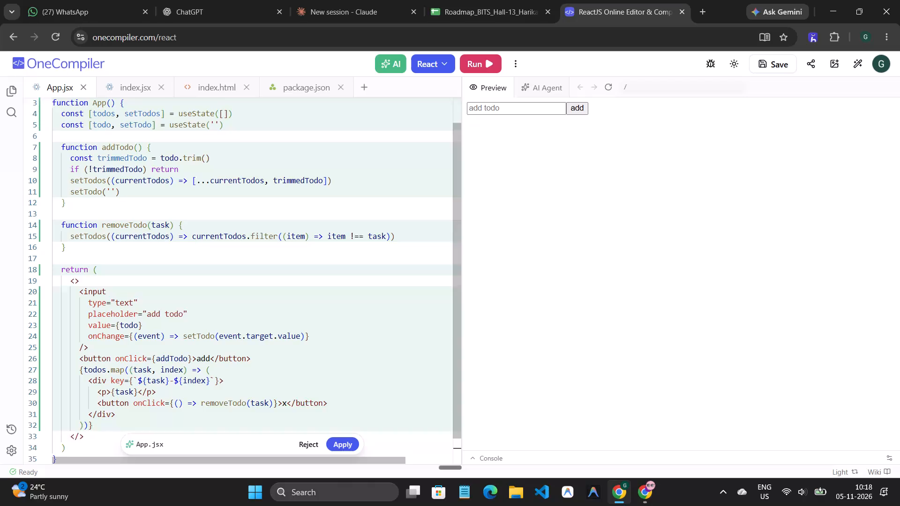
Apply the AI-suggested todo list code changes to App.jsx.
{"action": "scroll", "coordinate": [289, 271], "scroll_direction": "up", "scroll_amount": 1}
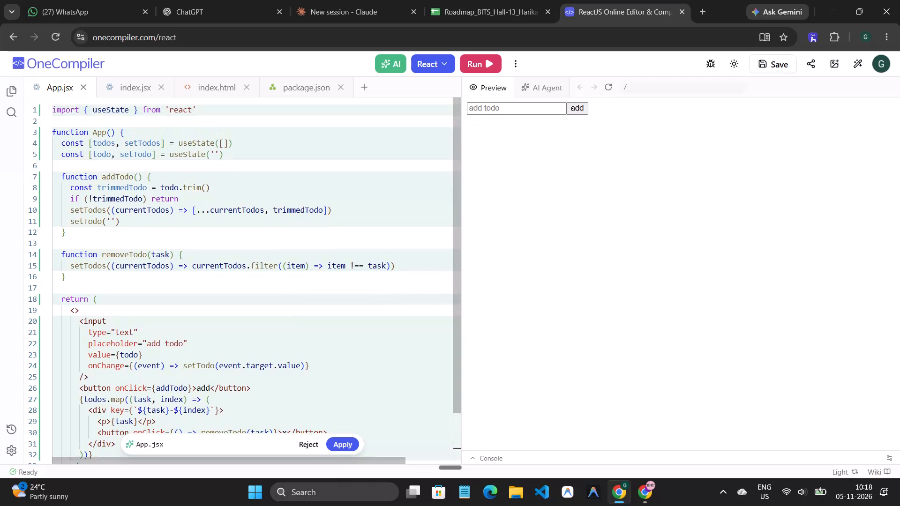
{"action": "left_click", "coordinate": [339, 447]}
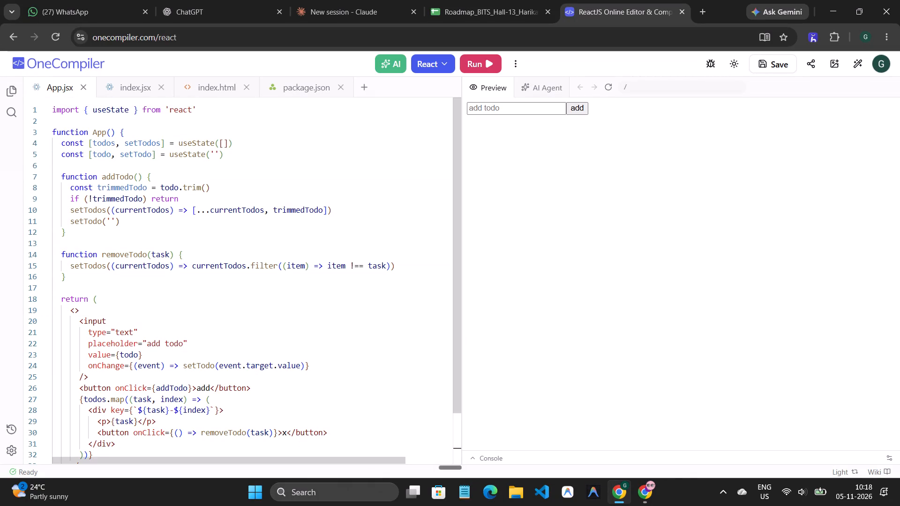
{"action": "scroll", "coordinate": [309, 281], "scroll_direction": "down", "scroll_amount": 4}
{"action": "scroll", "coordinate": [309, 281], "scroll_direction": "up", "scroll_amount": 3}
Switch to the other Chrome window and examine the ccbp.in Site Audit overview, including site health, industry benchmarks, top issues and pages to improve.
{"action": "left_click", "coordinate": [652, 488]}
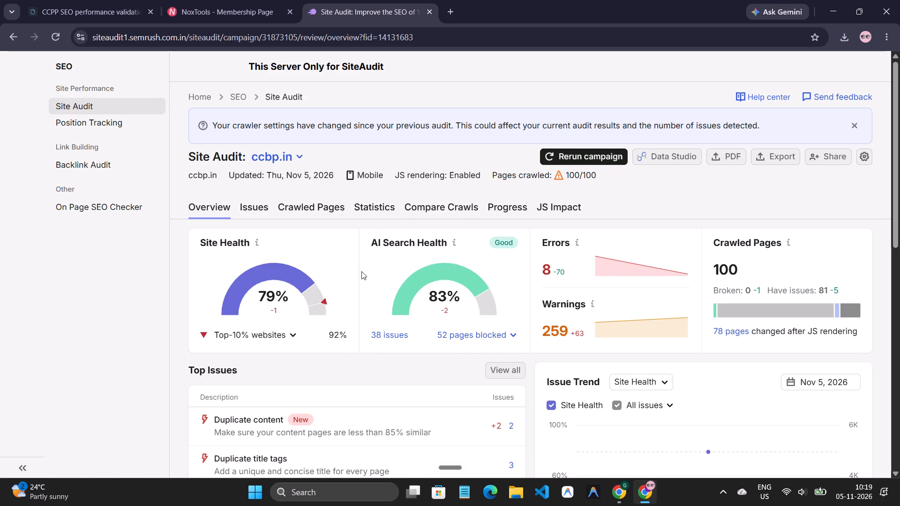
{"action": "scroll", "coordinate": [340, 182], "scroll_direction": "up", "scroll_amount": 2}
{"action": "scroll", "coordinate": [375, 255], "scroll_direction": "down", "scroll_amount": 2}
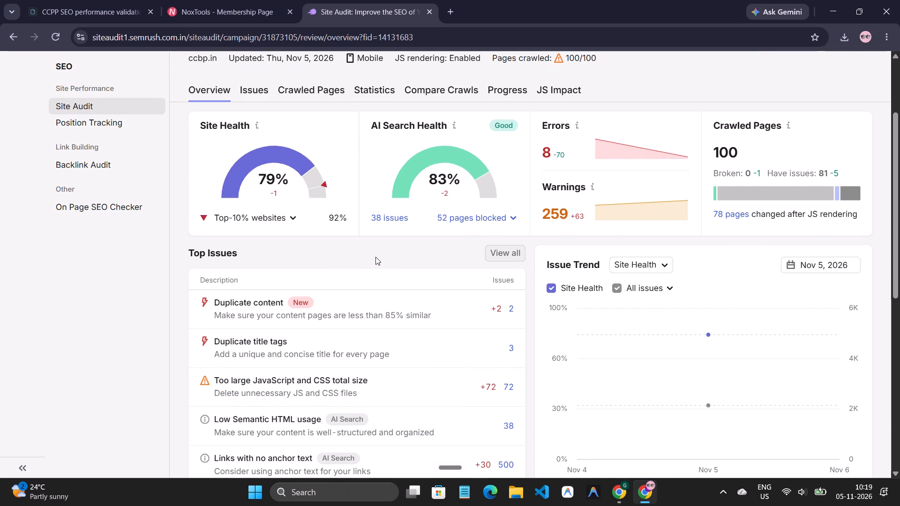
{"action": "scroll", "coordinate": [376, 260], "scroll_direction": "down", "scroll_amount": 2}
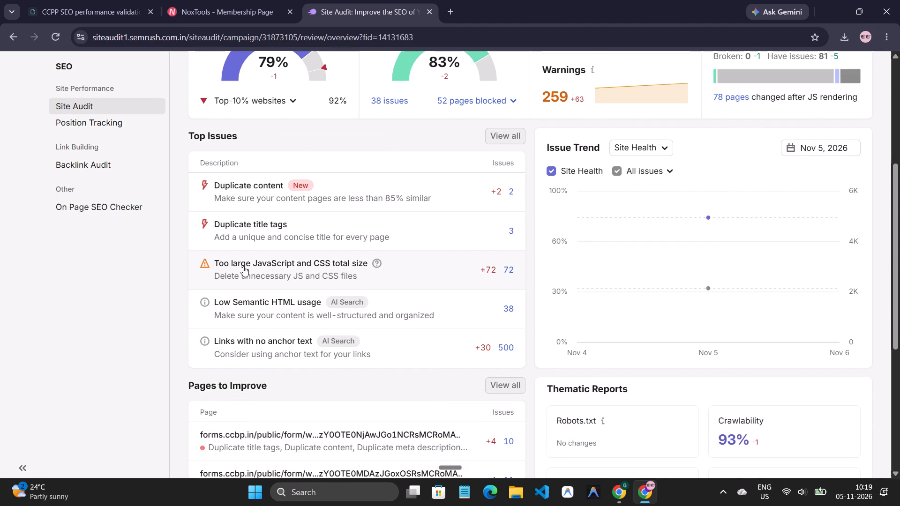
{"action": "scroll", "coordinate": [243, 266], "scroll_direction": "up", "scroll_amount": 2}
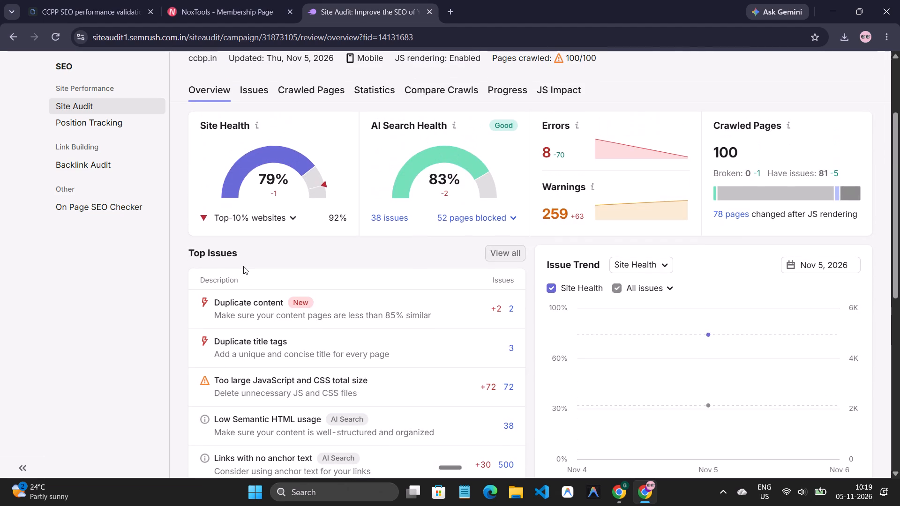
{"action": "scroll", "coordinate": [243, 266], "scroll_direction": "up", "scroll_amount": 1}
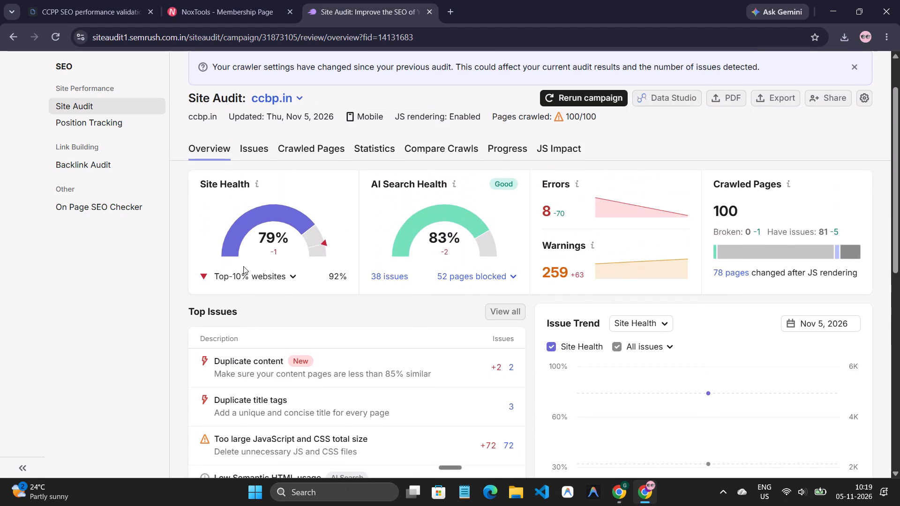
{"action": "scroll", "coordinate": [243, 266], "scroll_direction": "down", "scroll_amount": 2}
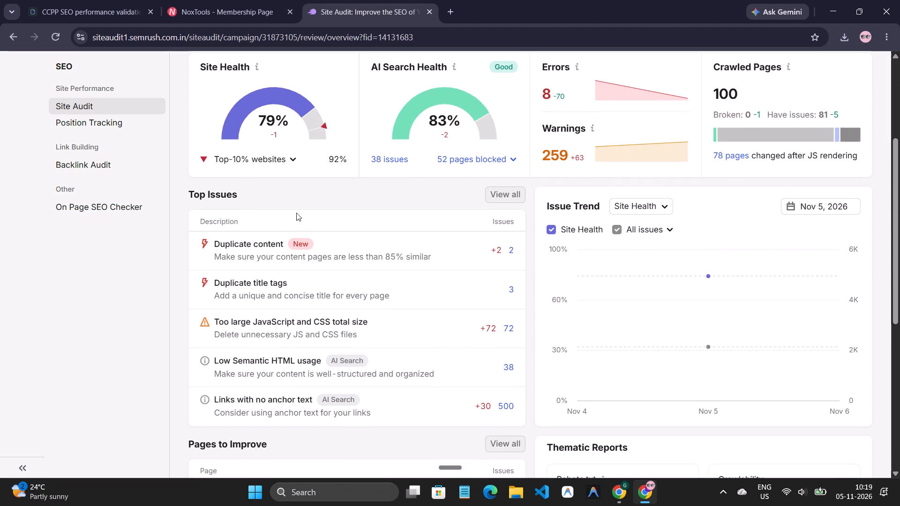
{"action": "left_click", "coordinate": [290, 159]}
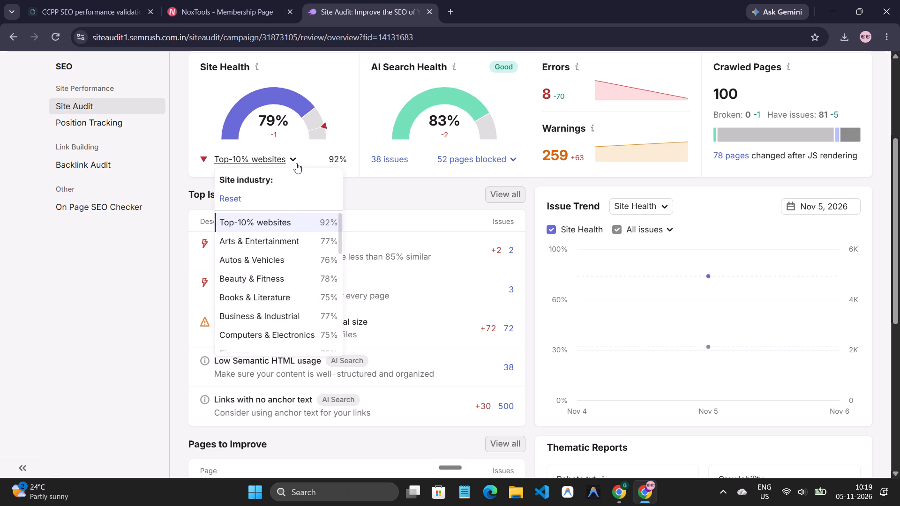
{"action": "left_click", "coordinate": [297, 159]}
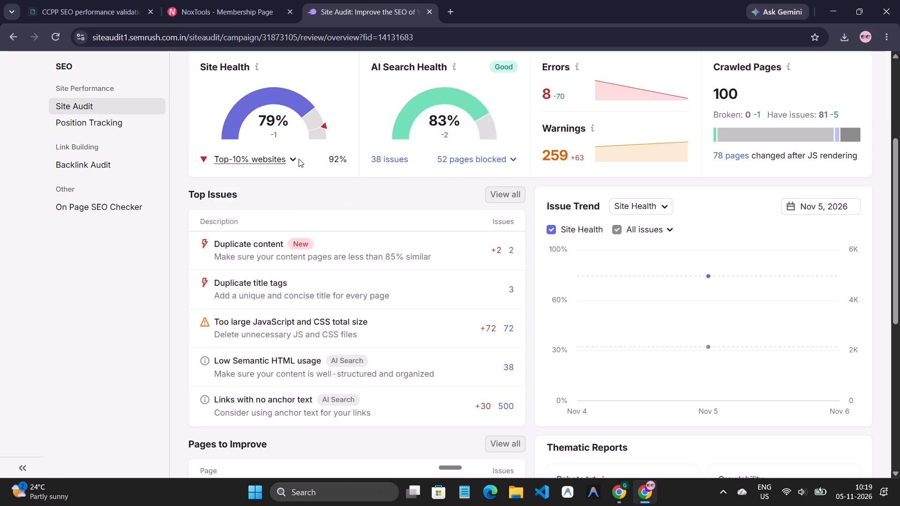
{"action": "scroll", "coordinate": [318, 244], "scroll_direction": "down", "scroll_amount": 5}
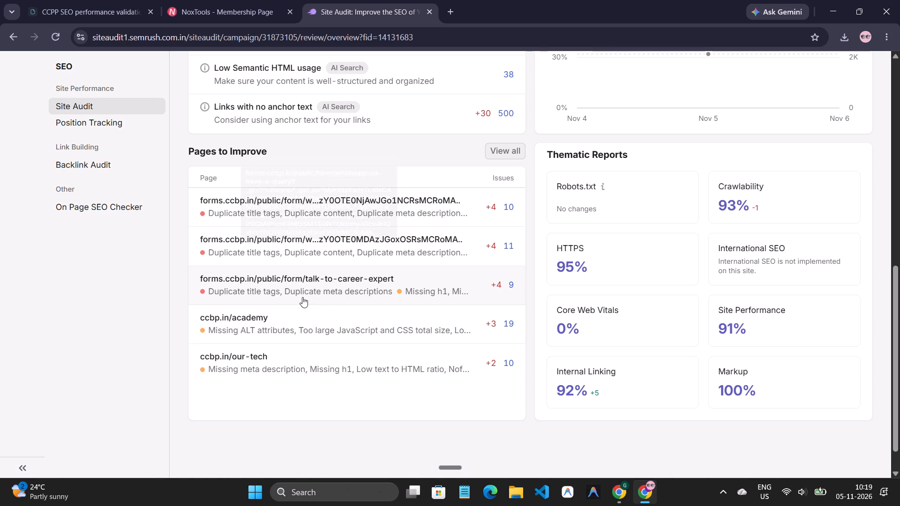
{"action": "scroll", "coordinate": [265, 342], "scroll_direction": "up", "scroll_amount": 1}
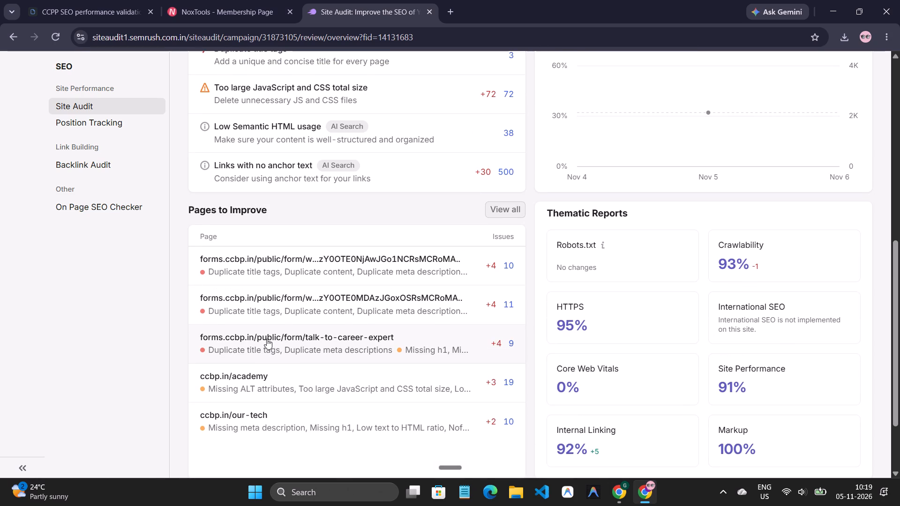
{"action": "scroll", "coordinate": [267, 339], "scroll_direction": "up", "scroll_amount": 3}
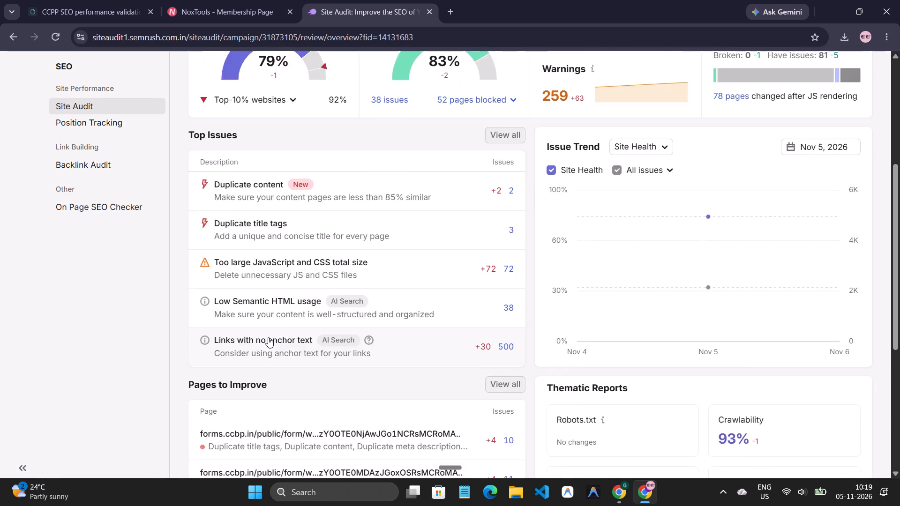
{"action": "scroll", "coordinate": [268, 337], "scroll_direction": "up", "scroll_amount": 5}
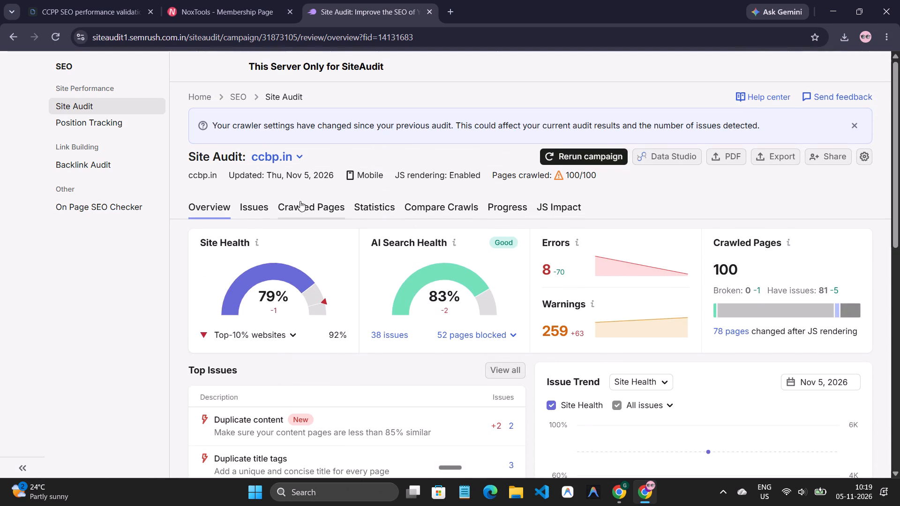
Open the Issues report of the ccbp.in audit and review its listed errors and warnings.
{"action": "left_click", "coordinate": [254, 209]}
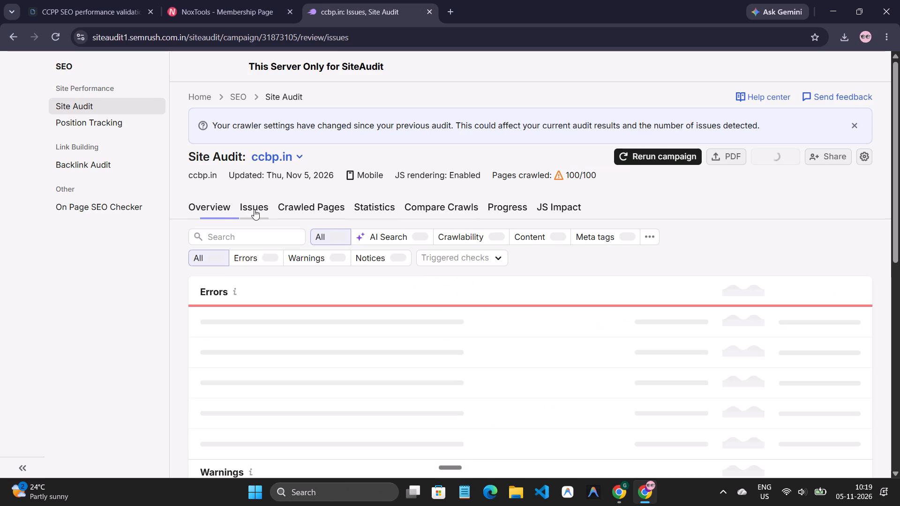
{"action": "scroll", "coordinate": [321, 236], "scroll_direction": "down", "scroll_amount": 1}
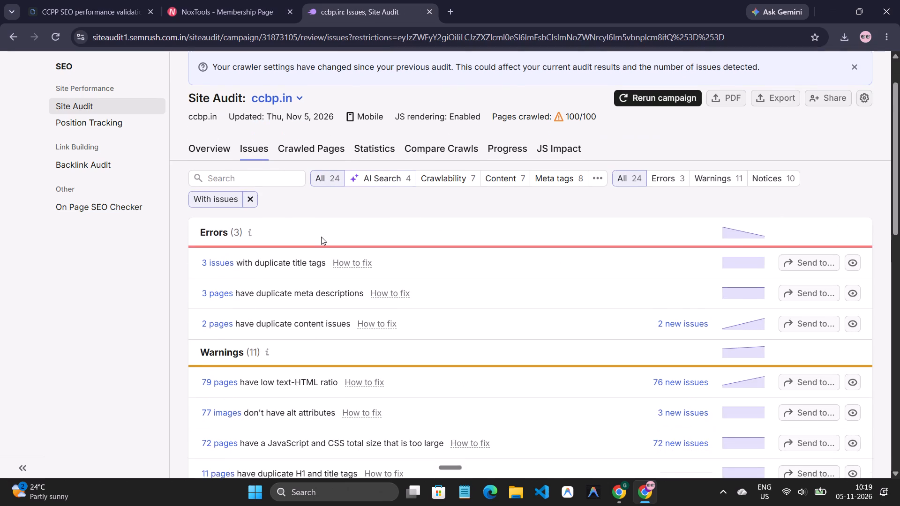
{"action": "scroll", "coordinate": [321, 237], "scroll_direction": "down", "scroll_amount": 3}
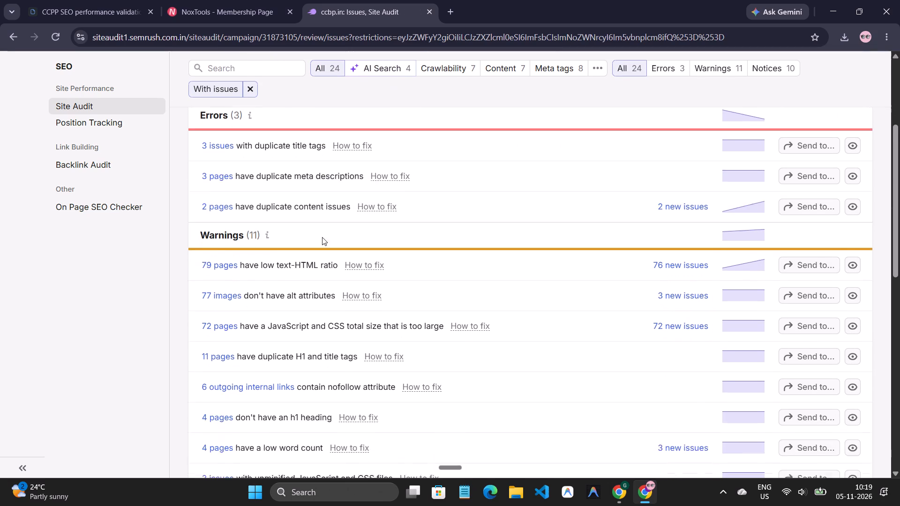
{"action": "scroll", "coordinate": [322, 237], "scroll_direction": "up", "scroll_amount": 4}
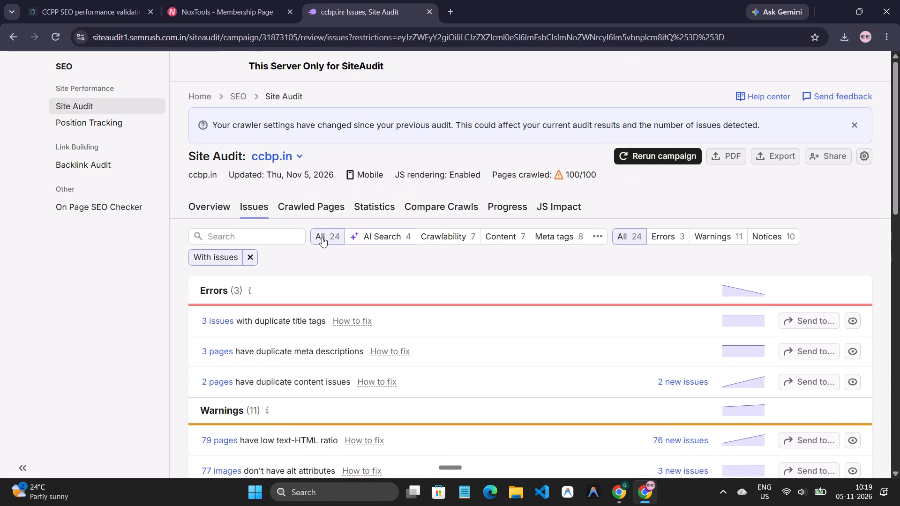
Open the JS Impact report for ccbp.in, review its rendering impact and changed parameters, and hide the how-to-use explanation.
{"action": "left_click", "coordinate": [555, 204]}
{"action": "scroll", "coordinate": [374, 251], "scroll_direction": "down", "scroll_amount": 1}
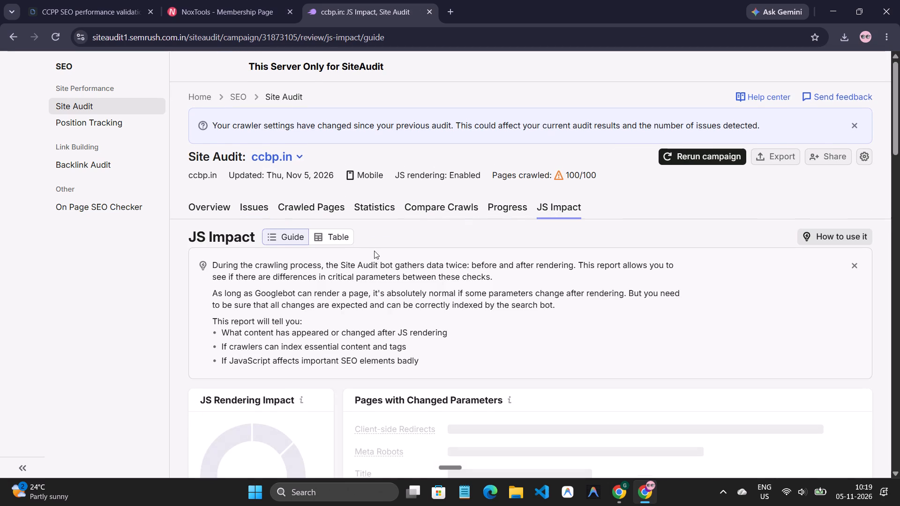
{"action": "scroll", "coordinate": [374, 251], "scroll_direction": "down", "scroll_amount": 2}
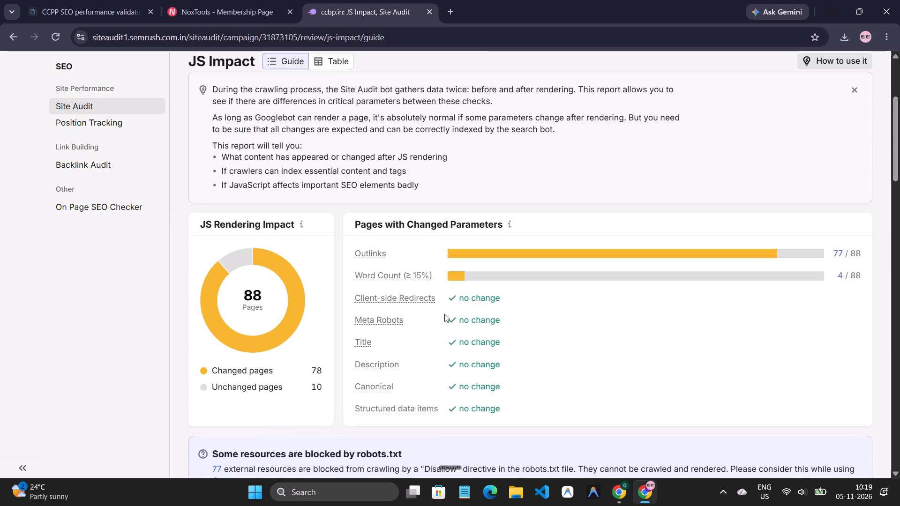
{"action": "scroll", "coordinate": [453, 318], "scroll_direction": "up", "scroll_amount": 2}
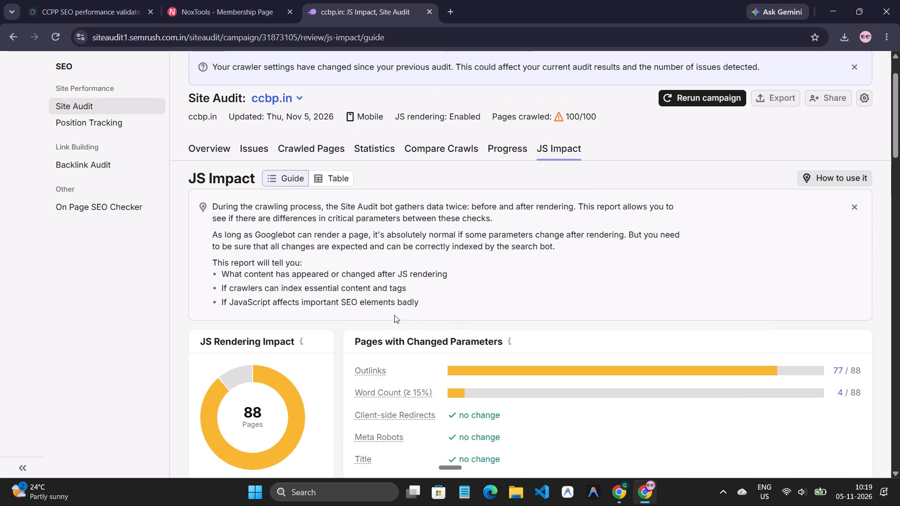
{"action": "scroll", "coordinate": [356, 300], "scroll_direction": "down", "scroll_amount": 1}
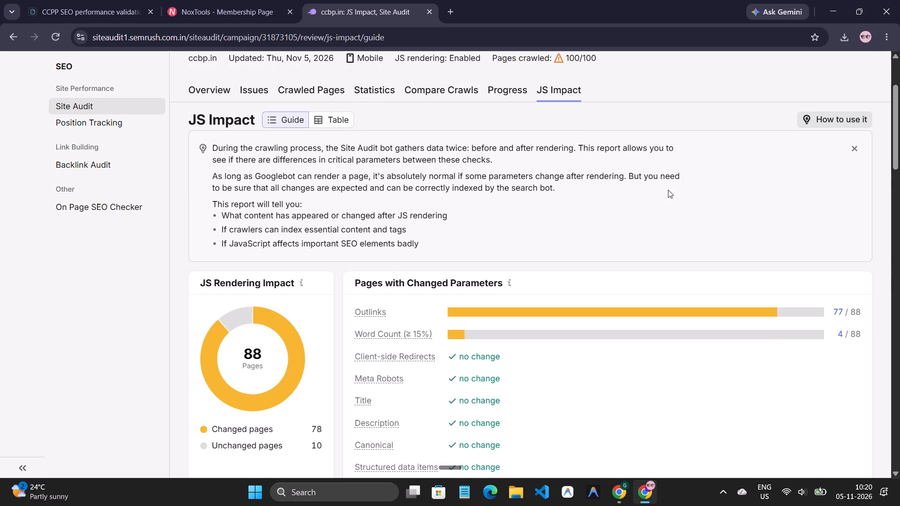
{"action": "left_click", "coordinate": [849, 113]}
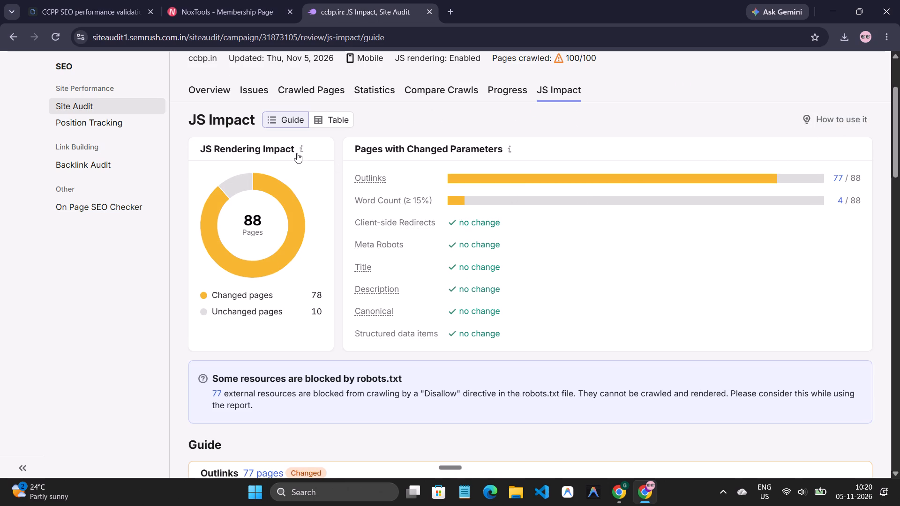
Examine the JS Impact guide sections, from the robots.txt notice through Outlinks and Word Count to Client-side Redirects, Meta Robots and Title.
{"action": "scroll", "coordinate": [297, 153], "scroll_direction": "down", "scroll_amount": 2}
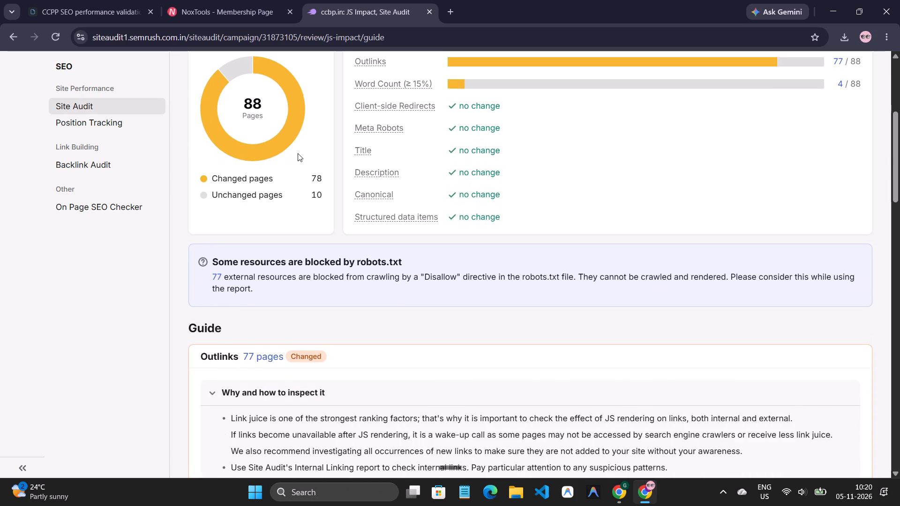
{"action": "scroll", "coordinate": [298, 153], "scroll_direction": "down", "scroll_amount": 3}
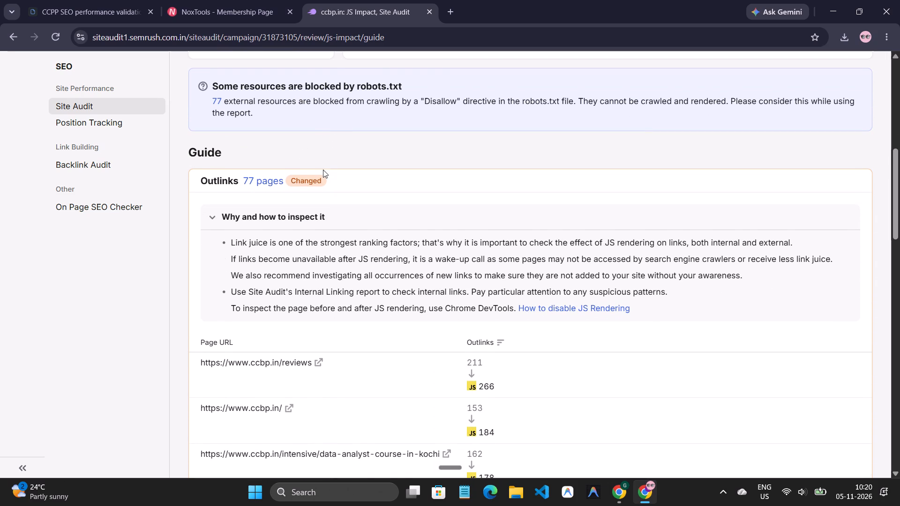
{"action": "scroll", "coordinate": [352, 245], "scroll_direction": "down", "scroll_amount": 1}
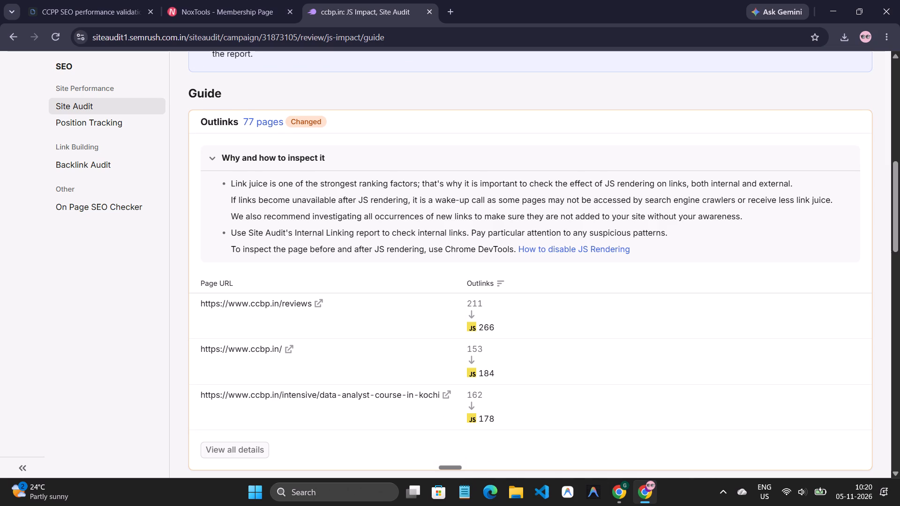
{"action": "scroll", "coordinate": [348, 246], "scroll_direction": "up", "scroll_amount": 1}
{"action": "scroll", "coordinate": [348, 246], "scroll_direction": "down", "scroll_amount": 6}
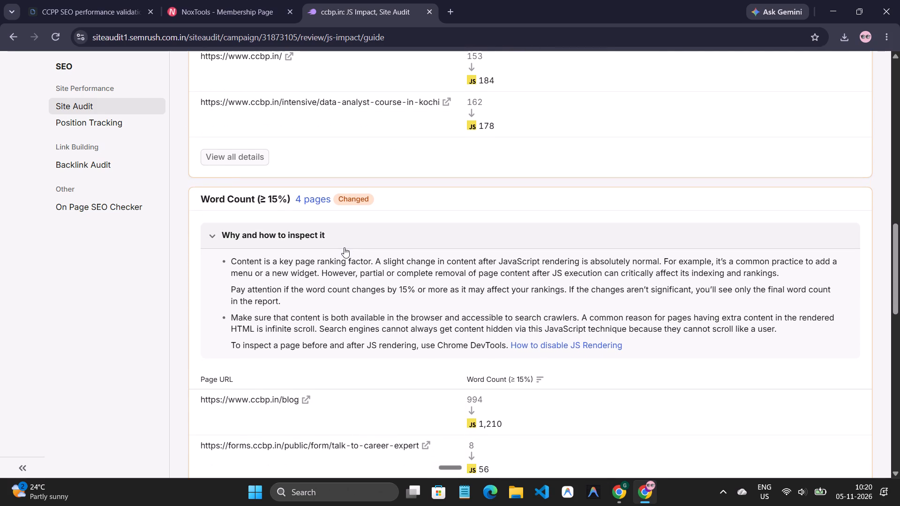
{"action": "scroll", "coordinate": [343, 247], "scroll_direction": "up", "scroll_amount": 1}
{"action": "scroll", "coordinate": [343, 247], "scroll_direction": "down", "scroll_amount": 2}
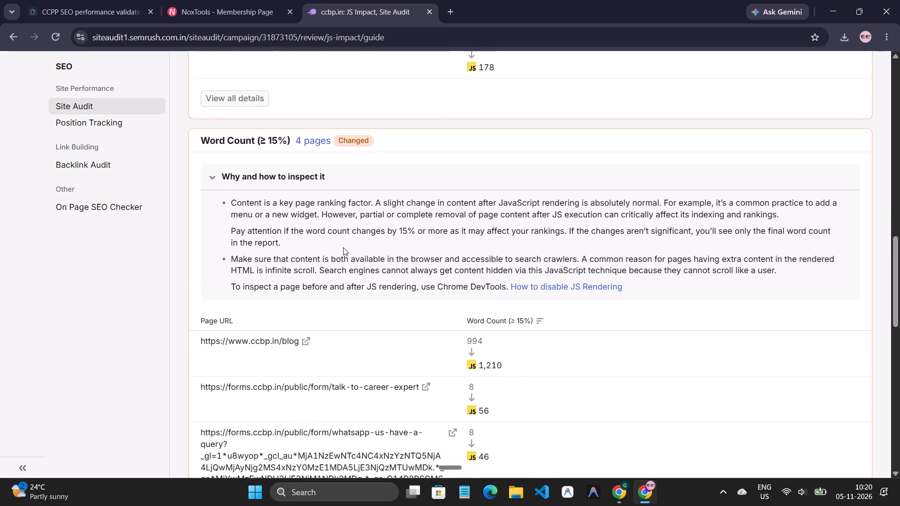
{"action": "scroll", "coordinate": [343, 247], "scroll_direction": "down", "scroll_amount": 3}
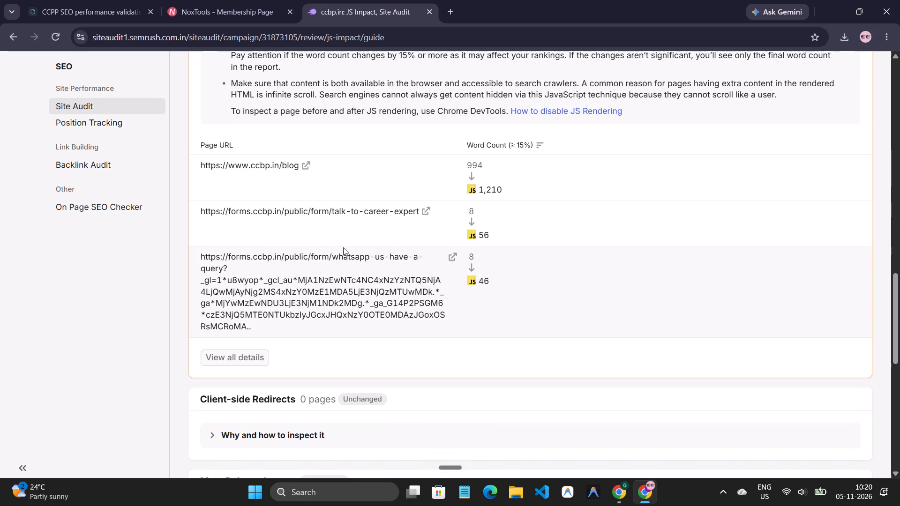
{"action": "scroll", "coordinate": [343, 247], "scroll_direction": "down", "scroll_amount": 3}
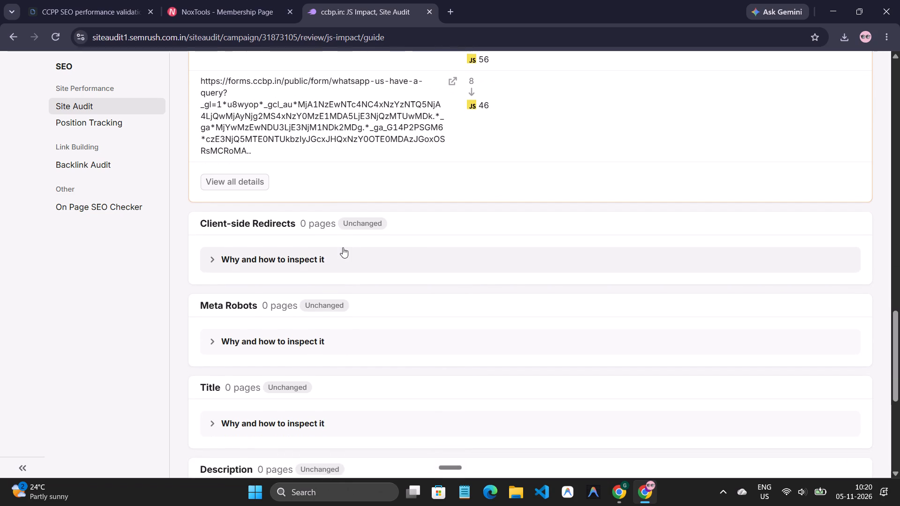
{"action": "scroll", "coordinate": [343, 247], "scroll_direction": "up", "scroll_amount": 14}
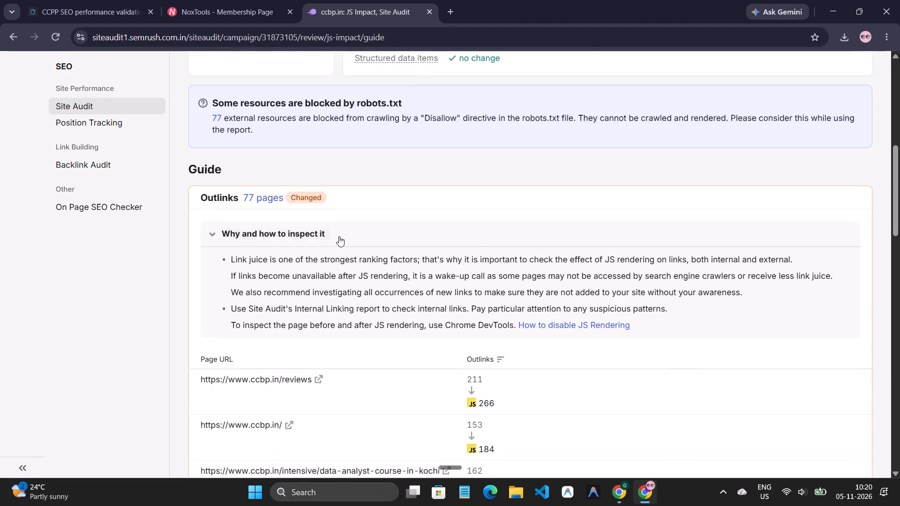
{"action": "scroll", "coordinate": [339, 236], "scroll_direction": "up", "scroll_amount": 6}
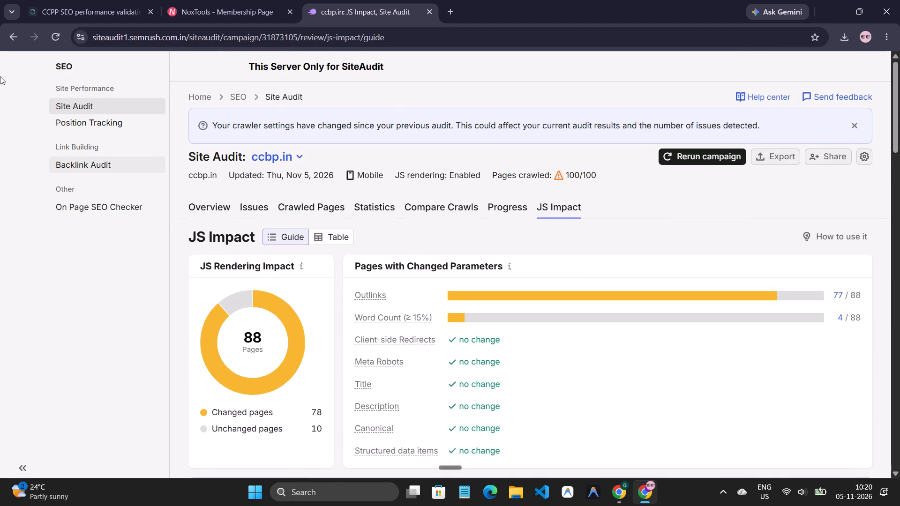
{"action": "left_click", "coordinate": [10, 37]}
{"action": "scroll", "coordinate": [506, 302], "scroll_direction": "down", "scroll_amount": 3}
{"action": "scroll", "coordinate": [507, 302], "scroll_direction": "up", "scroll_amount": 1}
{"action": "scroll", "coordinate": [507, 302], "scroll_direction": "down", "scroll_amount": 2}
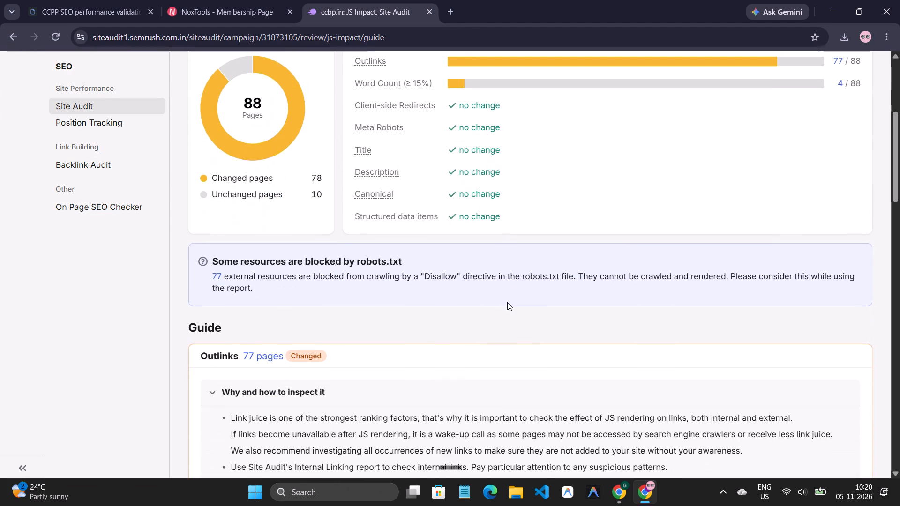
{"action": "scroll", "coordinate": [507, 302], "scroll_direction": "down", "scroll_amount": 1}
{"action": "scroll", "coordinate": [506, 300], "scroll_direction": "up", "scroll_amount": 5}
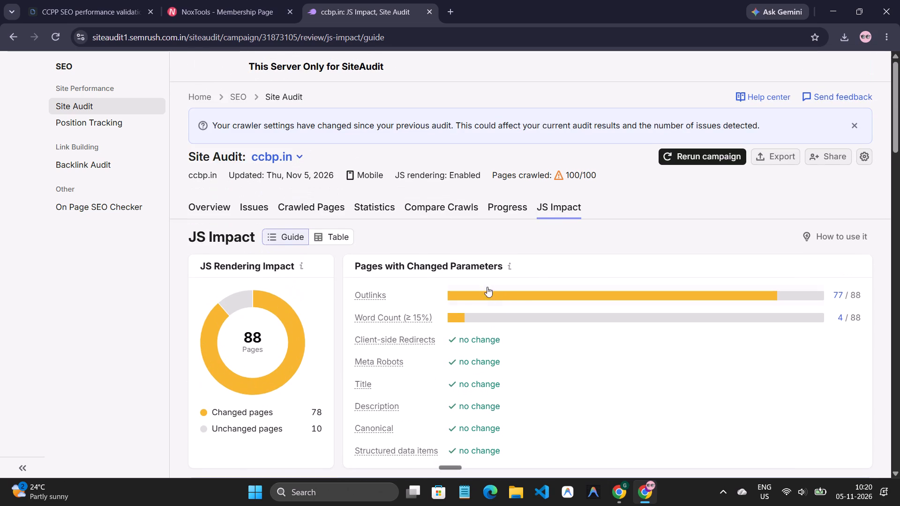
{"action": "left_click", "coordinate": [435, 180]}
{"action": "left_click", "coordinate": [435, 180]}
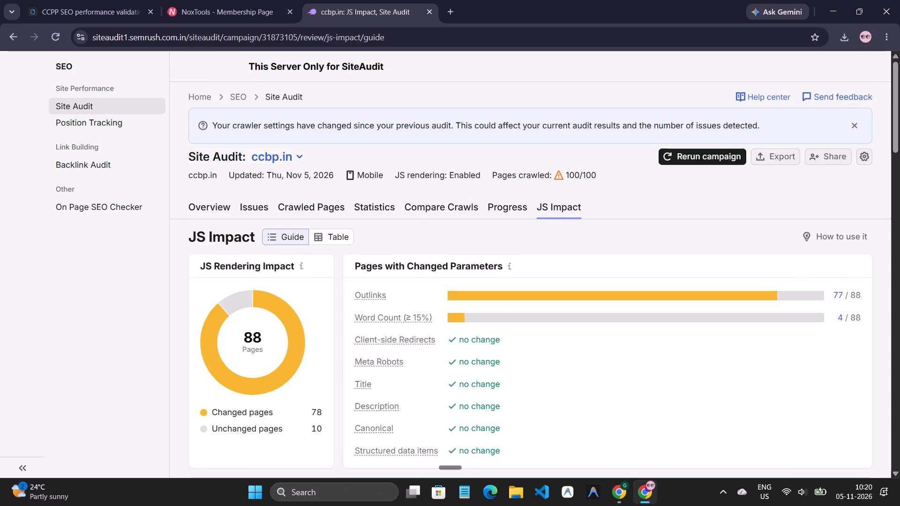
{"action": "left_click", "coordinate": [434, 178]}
Display and read the explanation of the JS Rendering Impact chart.
{"action": "scroll", "coordinate": [403, 232], "scroll_direction": "down", "scroll_amount": 1}
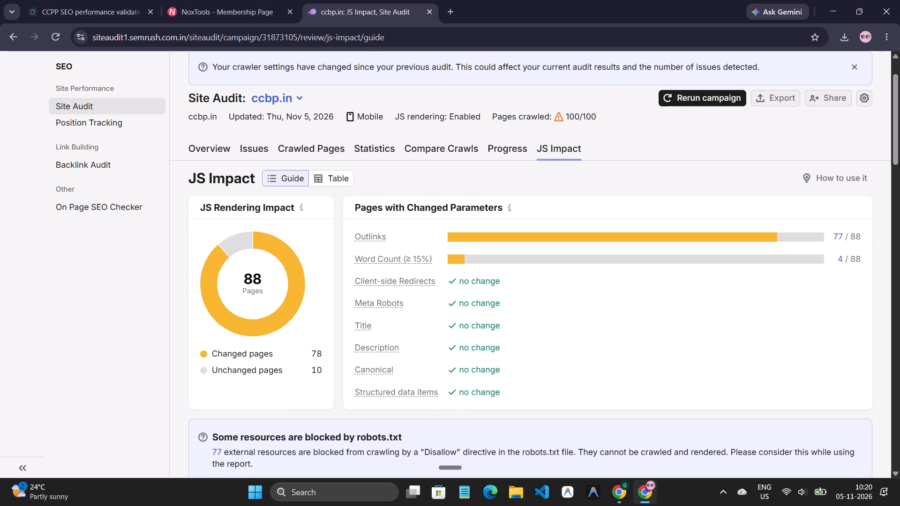
{"action": "left_click", "coordinate": [300, 206]}
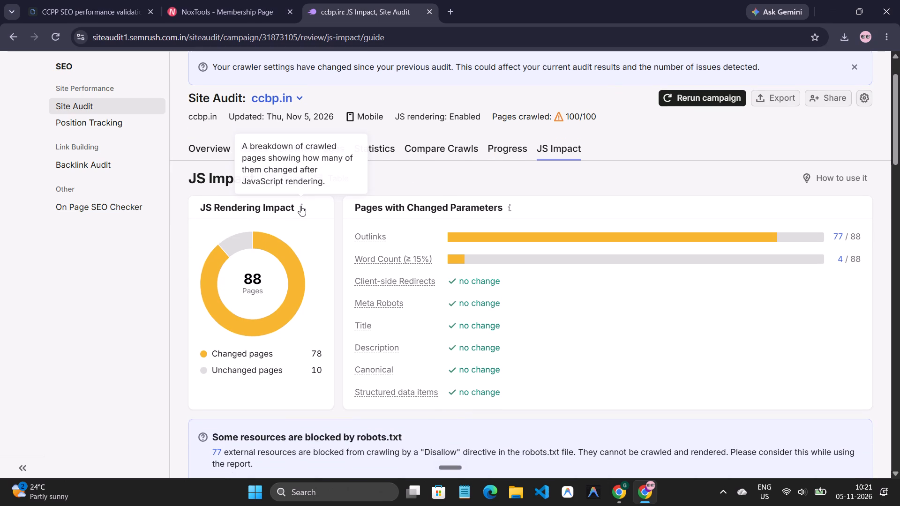
{"action": "left_click", "coordinate": [297, 233]}
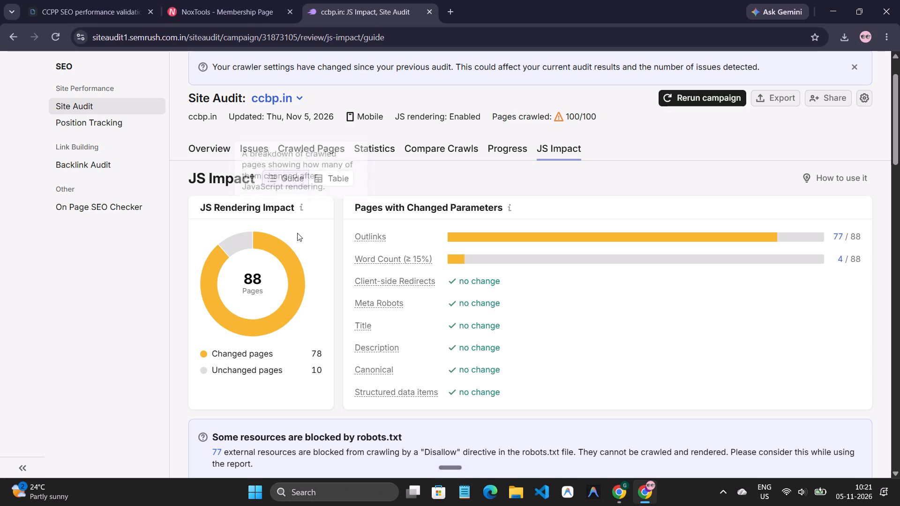
{"action": "left_click", "coordinate": [300, 206]}
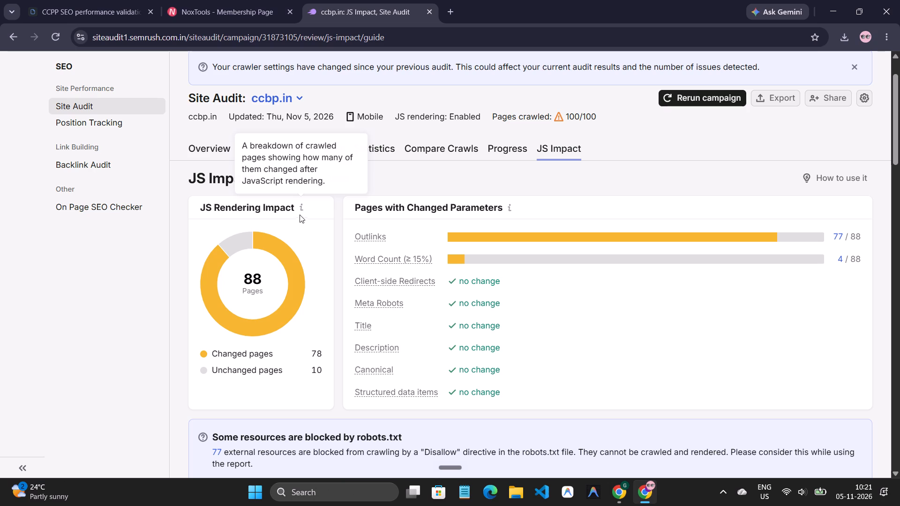
{"action": "left_click", "coordinate": [297, 224]}
Examine the Pages with Changed Parameters breakdown and the notice about resources blocked by robots.txt.
{"action": "scroll", "coordinate": [297, 224], "scroll_direction": "down", "scroll_amount": 1}
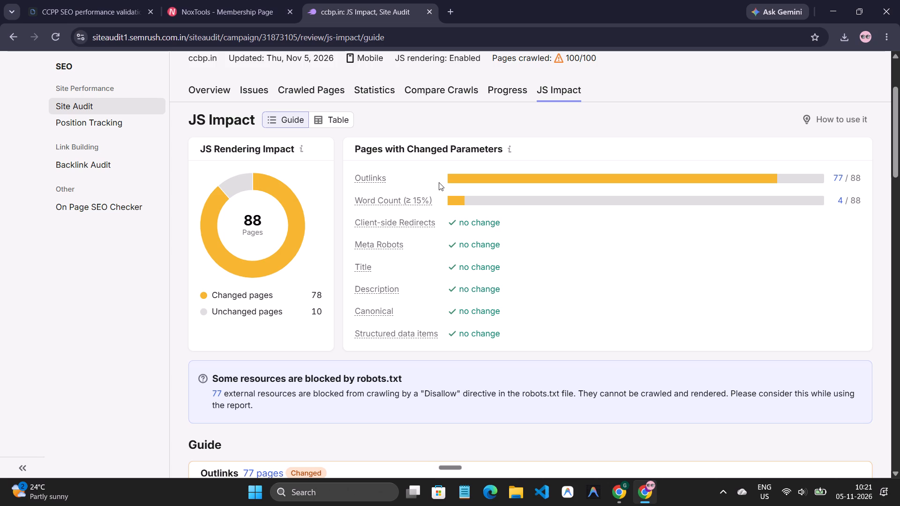
{"action": "scroll", "coordinate": [439, 182], "scroll_direction": "down", "scroll_amount": 1}
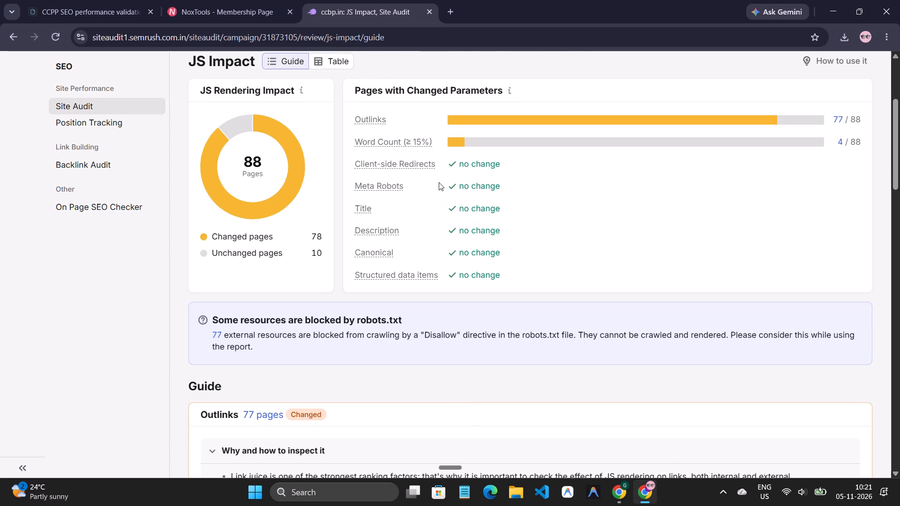
{"action": "scroll", "coordinate": [377, 231], "scroll_direction": "up", "scroll_amount": 1}
{"action": "scroll", "coordinate": [377, 231], "scroll_direction": "down", "scroll_amount": 2}
{"action": "scroll", "coordinate": [377, 231], "scroll_direction": "up", "scroll_amount": 1}
{"action": "scroll", "coordinate": [377, 231], "scroll_direction": "down", "scroll_amount": 2}
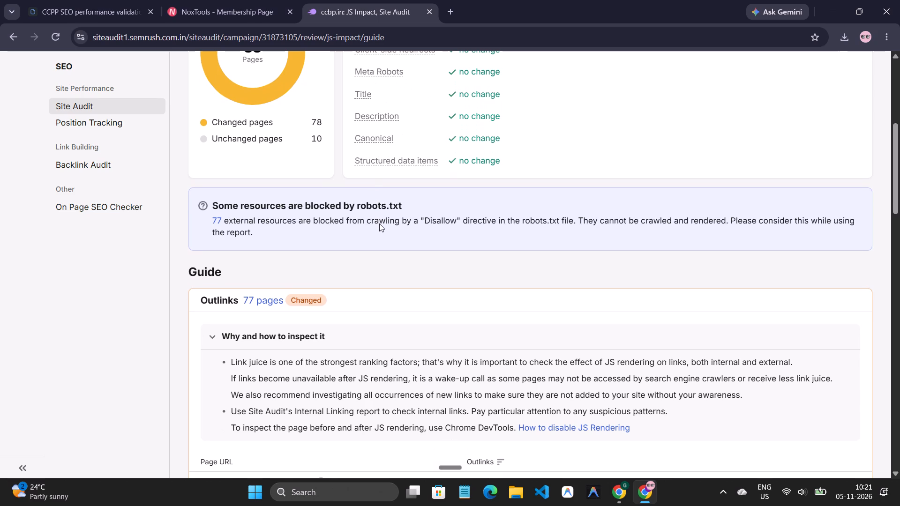
Examine the Outlinks and Word Count (≥ 15%) guide sections, including their inspection advice and affected page URLs.
{"action": "scroll", "coordinate": [379, 223], "scroll_direction": "down", "scroll_amount": 2}
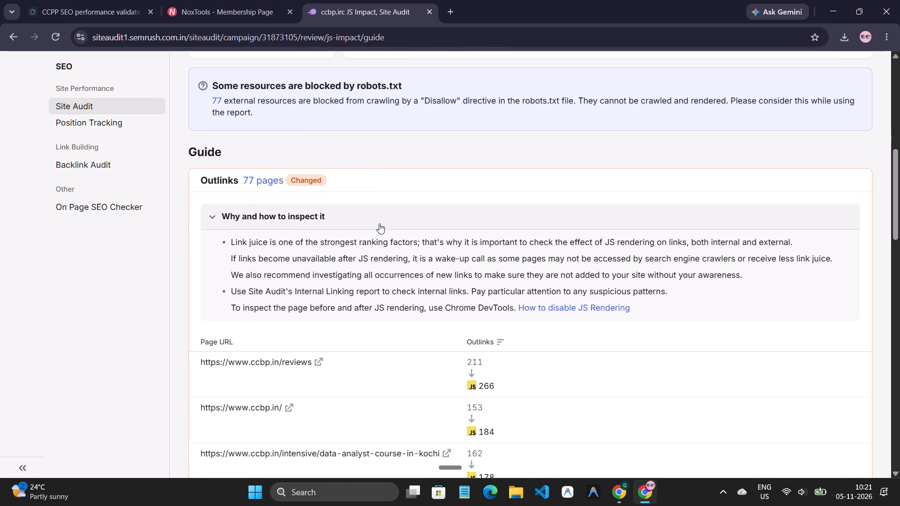
{"action": "scroll", "coordinate": [379, 223], "scroll_direction": "up", "scroll_amount": 1}
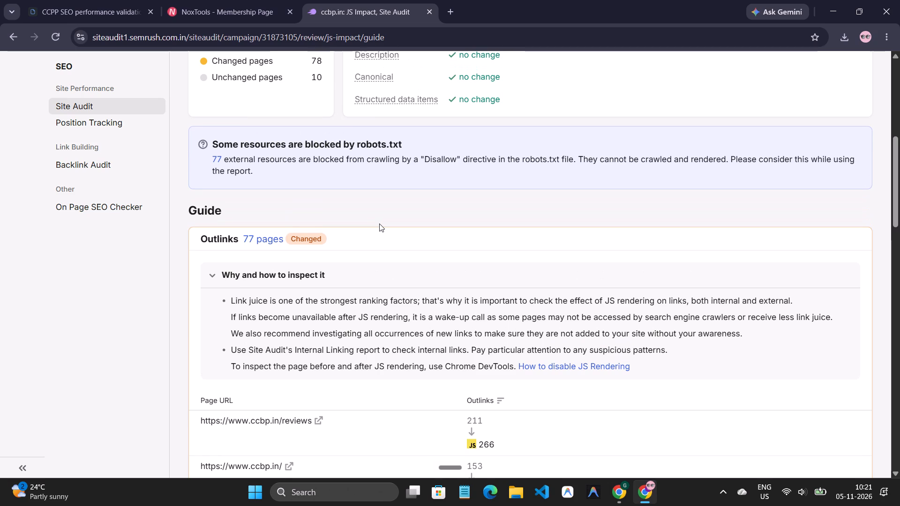
{"action": "scroll", "coordinate": [379, 223], "scroll_direction": "down", "scroll_amount": 2}
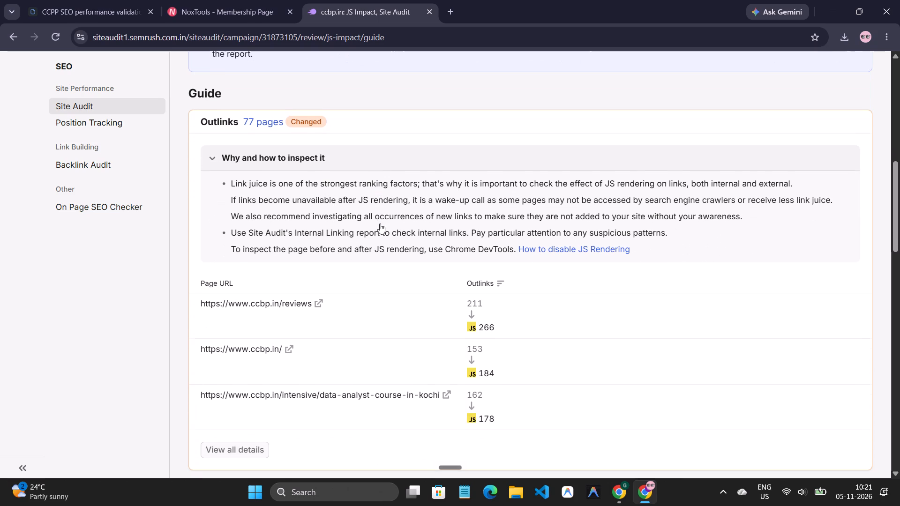
{"action": "scroll", "coordinate": [380, 223], "scroll_direction": "down", "scroll_amount": 7}
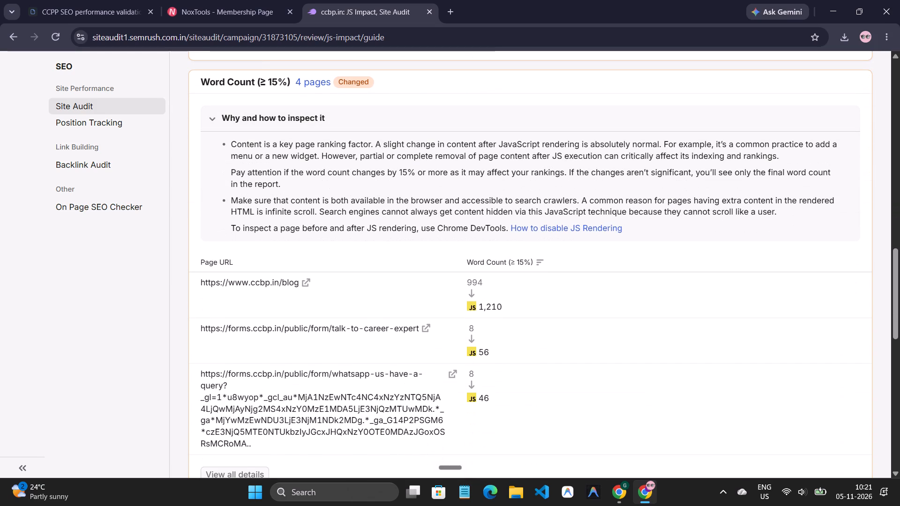
{"action": "scroll", "coordinate": [387, 225], "scroll_direction": "down", "scroll_amount": 2}
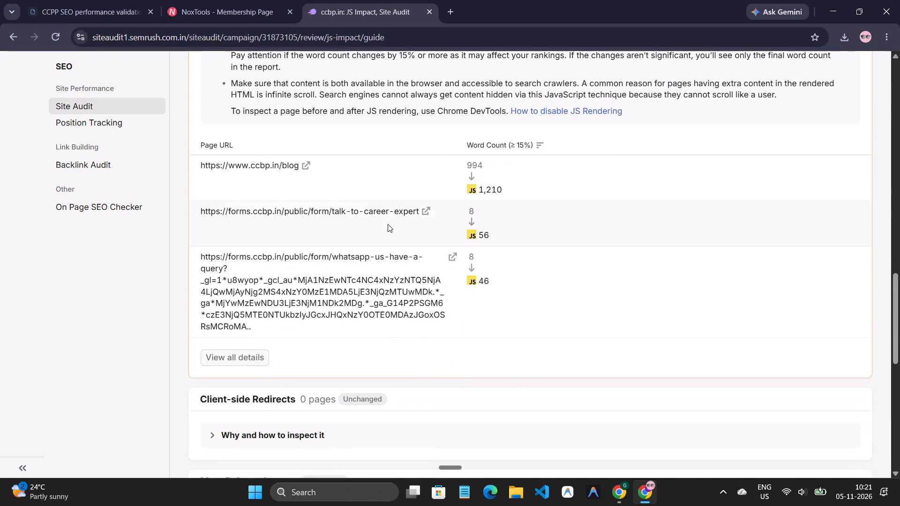
{"action": "scroll", "coordinate": [388, 224], "scroll_direction": "down", "scroll_amount": 4}
Expand the inspection advice for Client-side Redirects and review the remaining guide sections through Structured data items.
{"action": "left_click", "coordinate": [333, 199]}
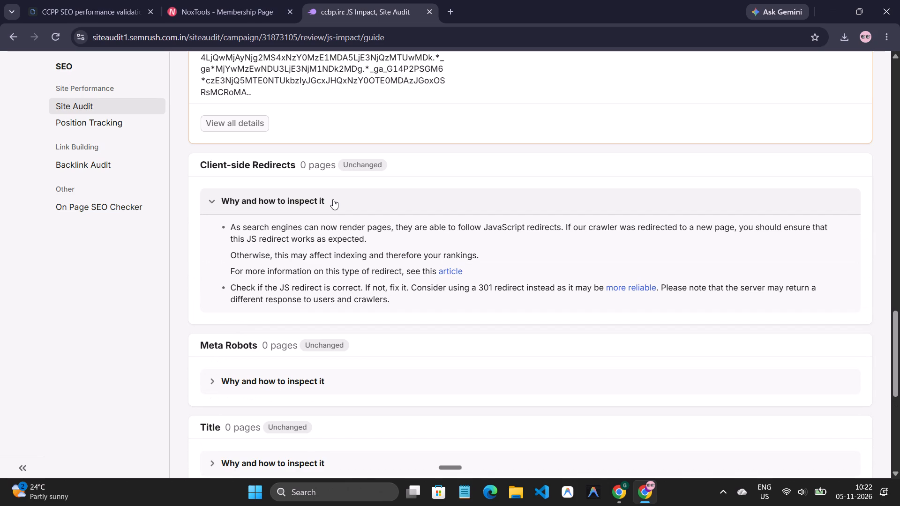
{"action": "scroll", "coordinate": [332, 200], "scroll_direction": "down", "scroll_amount": 4}
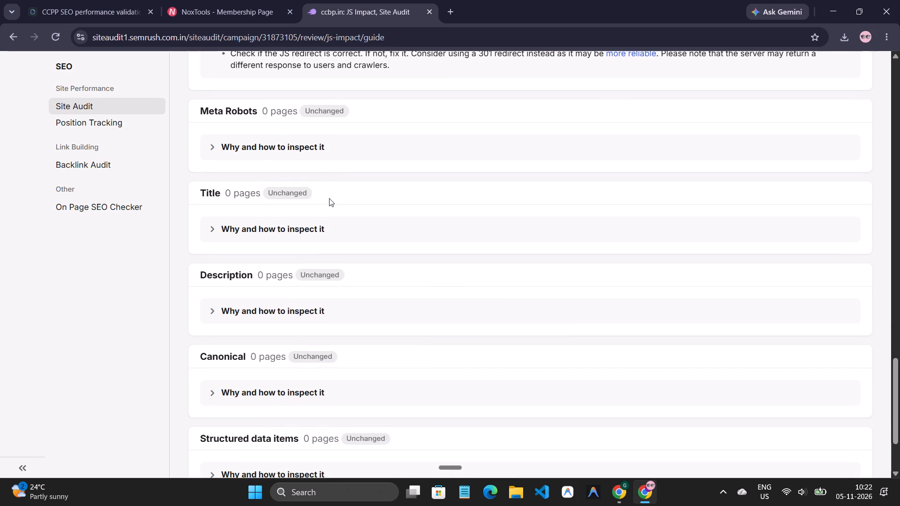
{"action": "scroll", "coordinate": [330, 198], "scroll_direction": "down", "scroll_amount": 1}
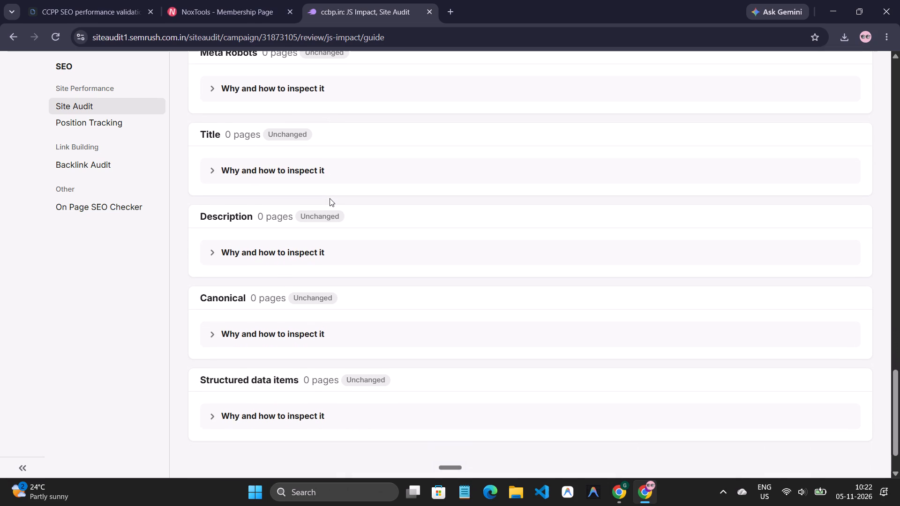
{"action": "scroll", "coordinate": [307, 198], "scroll_direction": "down", "scroll_amount": 3}
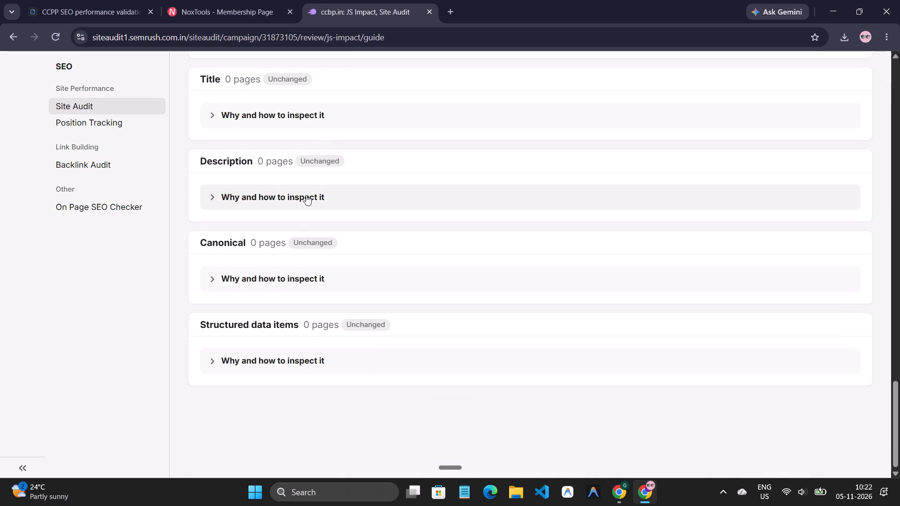
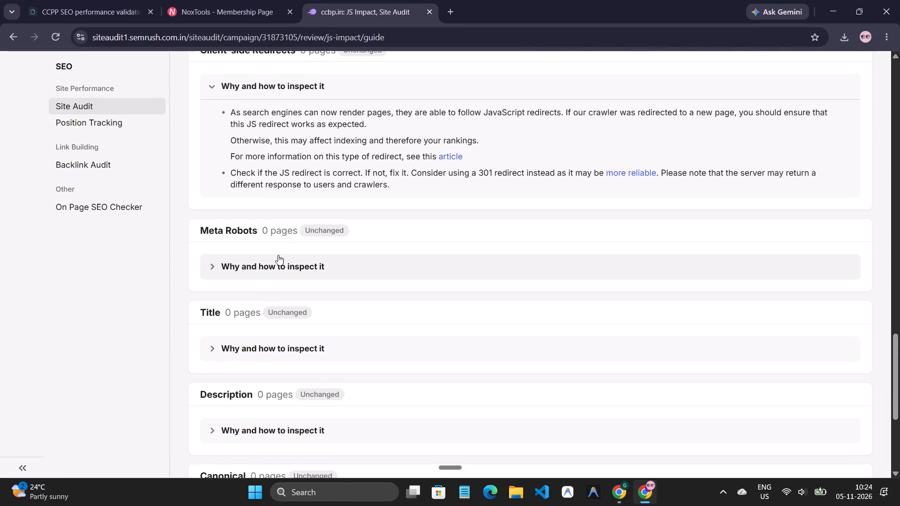
Review the JS Impact guide again, from Client-side Redirects back through Word Count (≥ 15%) to the Pages with Changed Parameters summary.
{"action": "scroll", "coordinate": [278, 255], "scroll_direction": "up", "scroll_amount": 2}
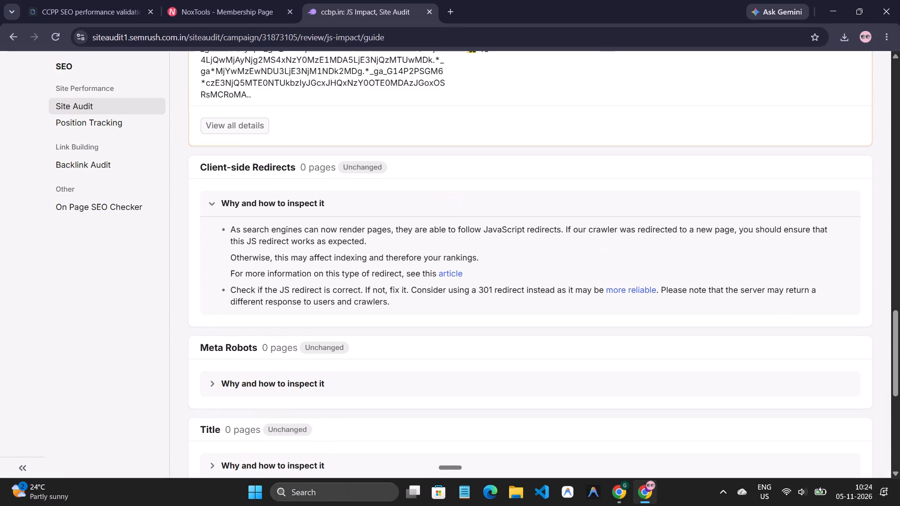
{"action": "scroll", "coordinate": [278, 263], "scroll_direction": "up", "scroll_amount": 7}
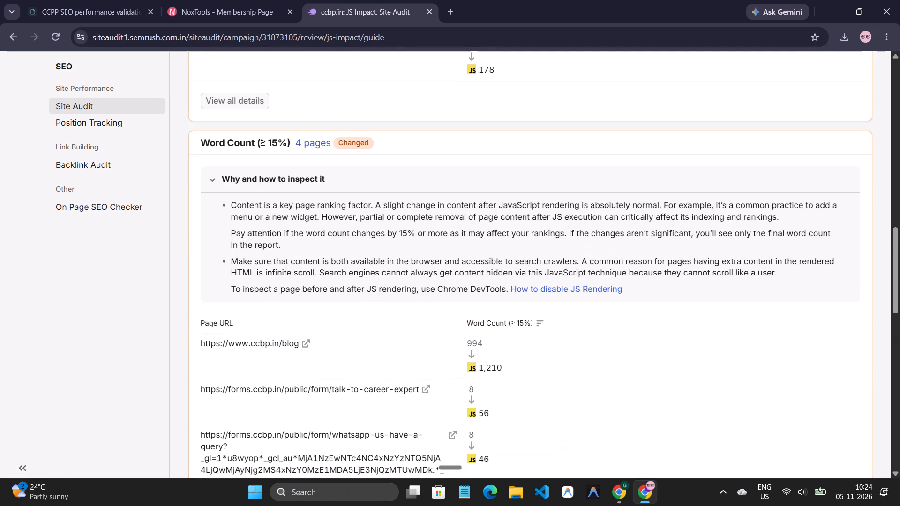
{"action": "scroll", "coordinate": [274, 261], "scroll_direction": "up", "scroll_amount": 2}
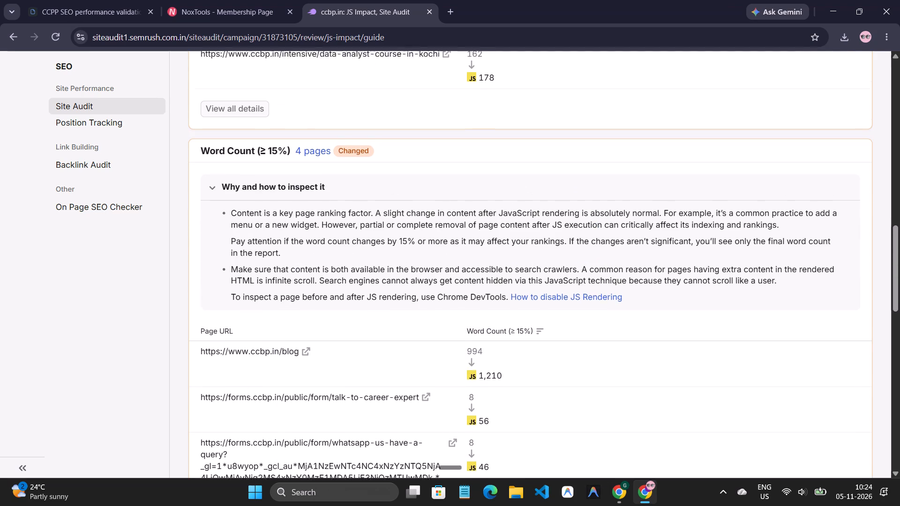
{"action": "scroll", "coordinate": [274, 261], "scroll_direction": "up", "scroll_amount": 12}
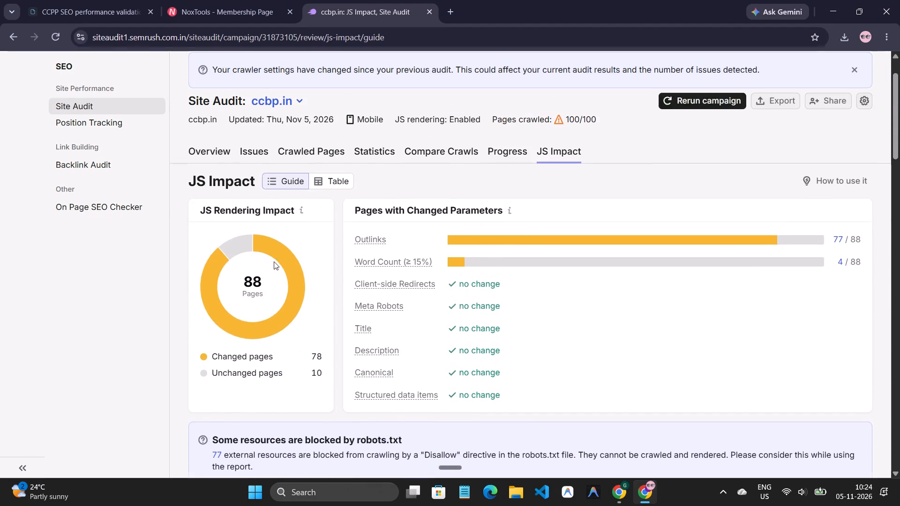
From the audit overview, open the issues behind AI Search Health and export the Issues report to CSV.
{"action": "left_click", "coordinate": [219, 214]}
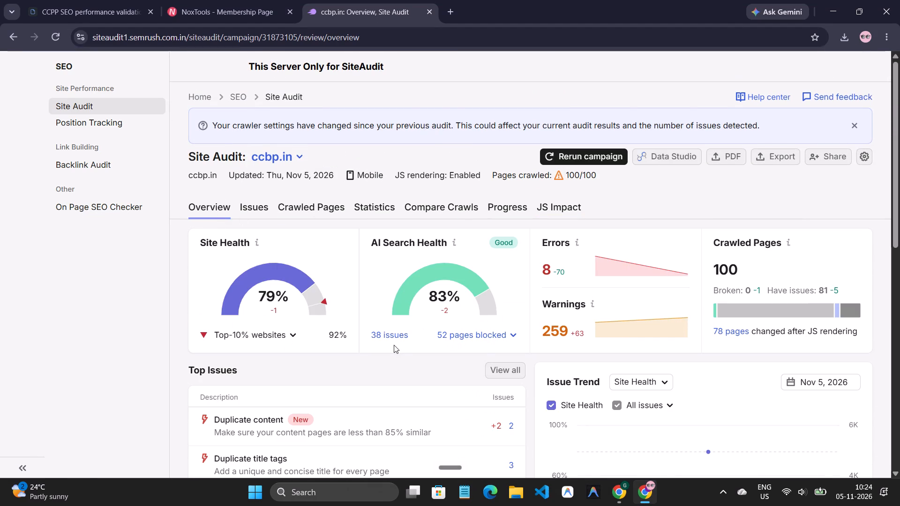
{"action": "left_click", "coordinate": [388, 335]}
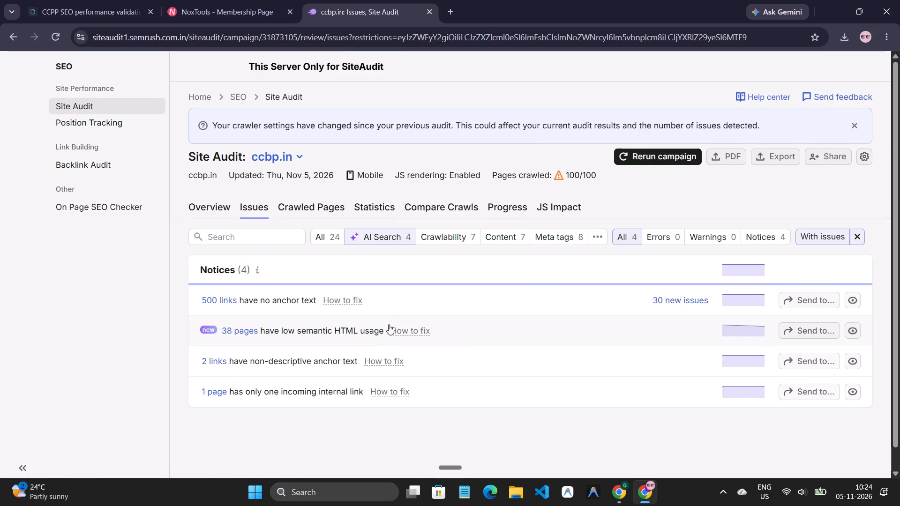
{"action": "left_click", "coordinate": [772, 150]}
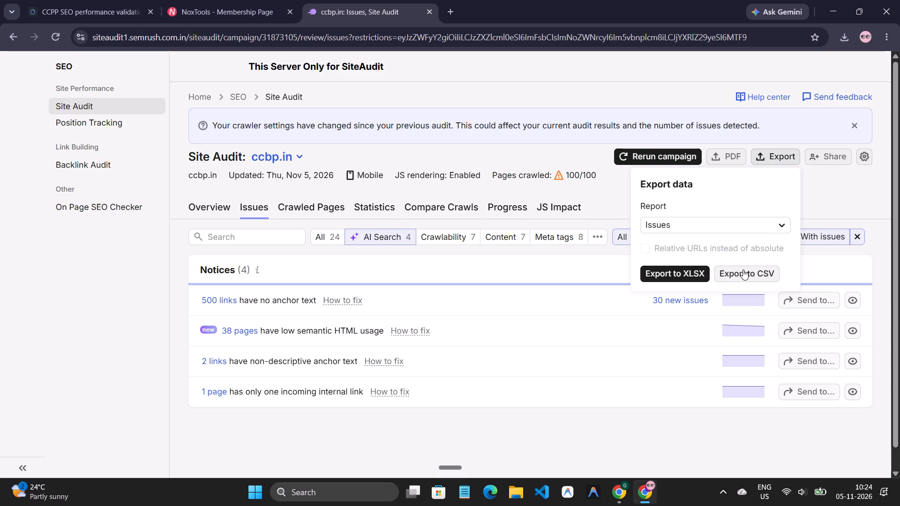
{"action": "left_click", "coordinate": [743, 269]}
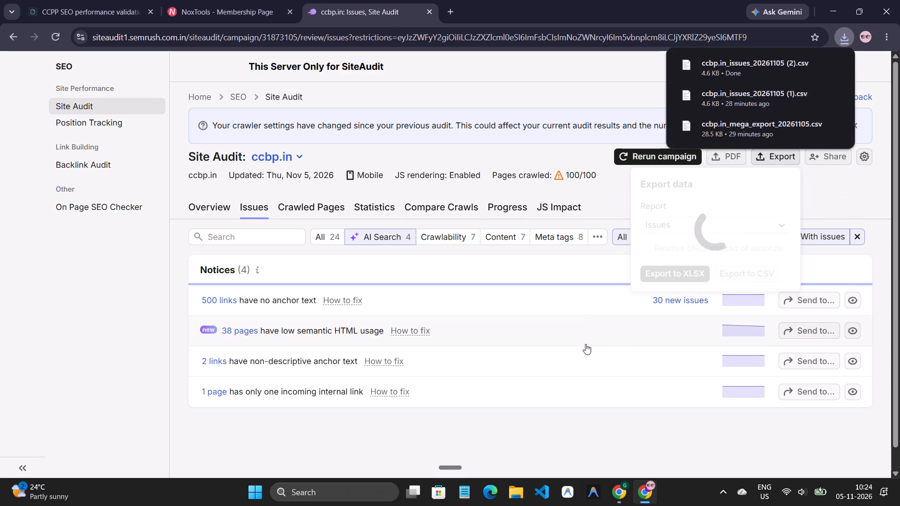
{"action": "left_click", "coordinate": [544, 423]}
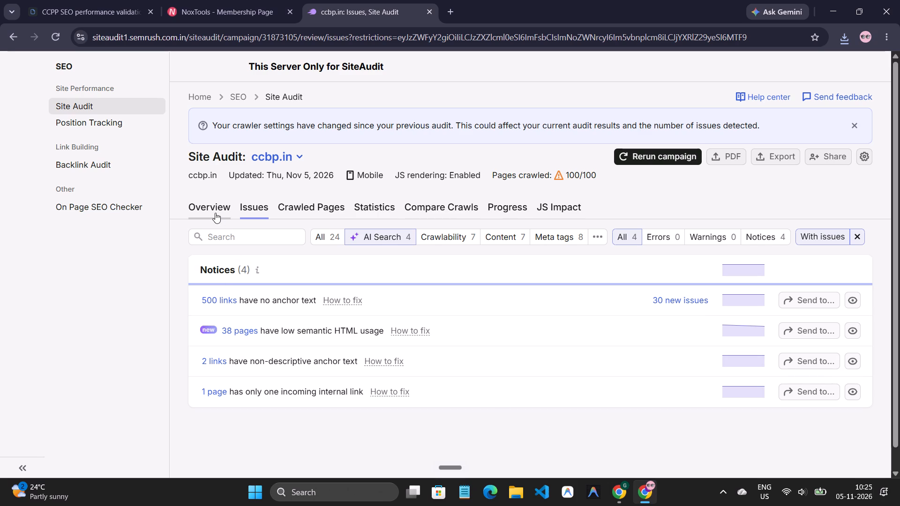
Show the site's issues across all categories instead of only AI Search.
{"action": "left_click", "coordinate": [327, 234]}
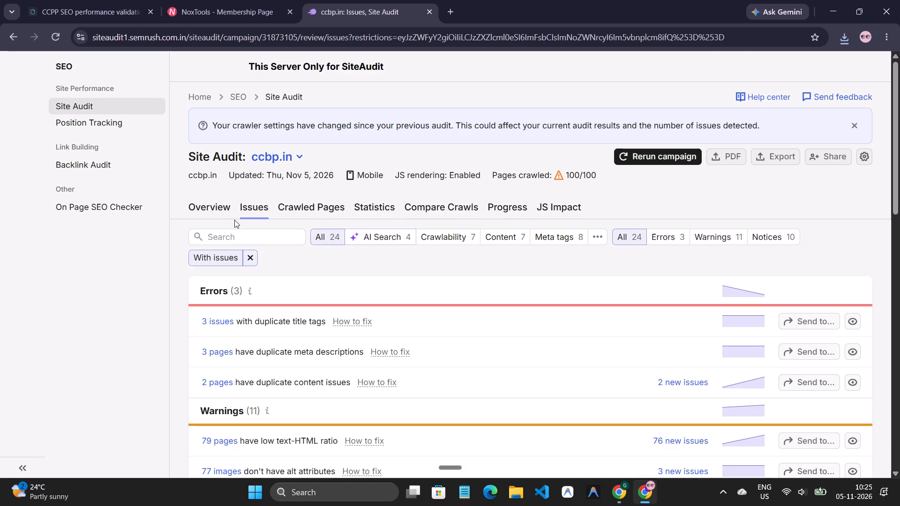
On the audit overview, examine the breakdown of pages blocked from AI search for each bot, including the bot descriptions and unblocking advice.
{"action": "left_click", "coordinate": [202, 207]}
{"action": "scroll", "coordinate": [437, 291], "scroll_direction": "down", "scroll_amount": 1}
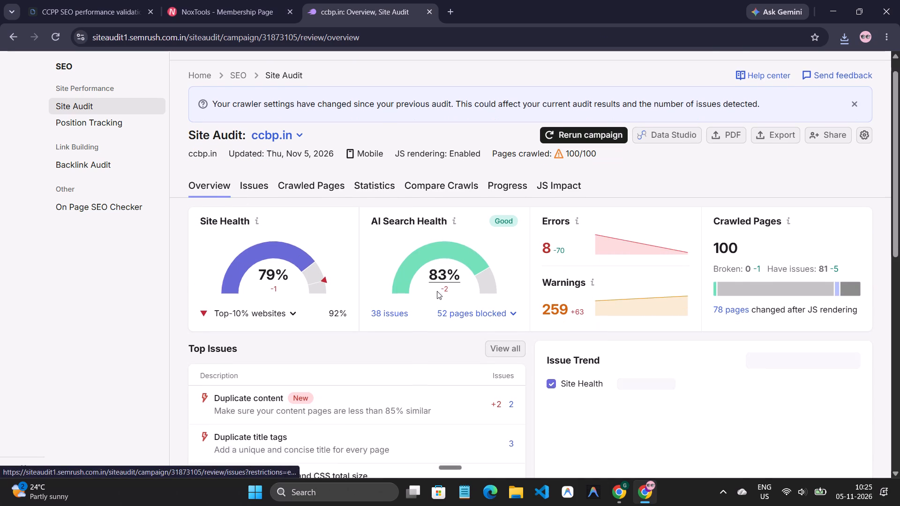
{"action": "left_click", "coordinate": [480, 276]}
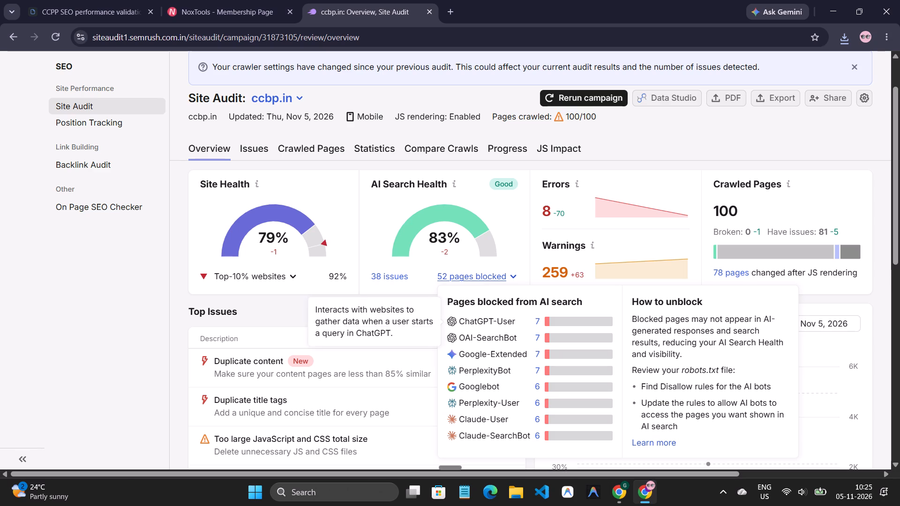
{"action": "scroll", "coordinate": [577, 327], "scroll_direction": "down", "scroll_amount": 2}
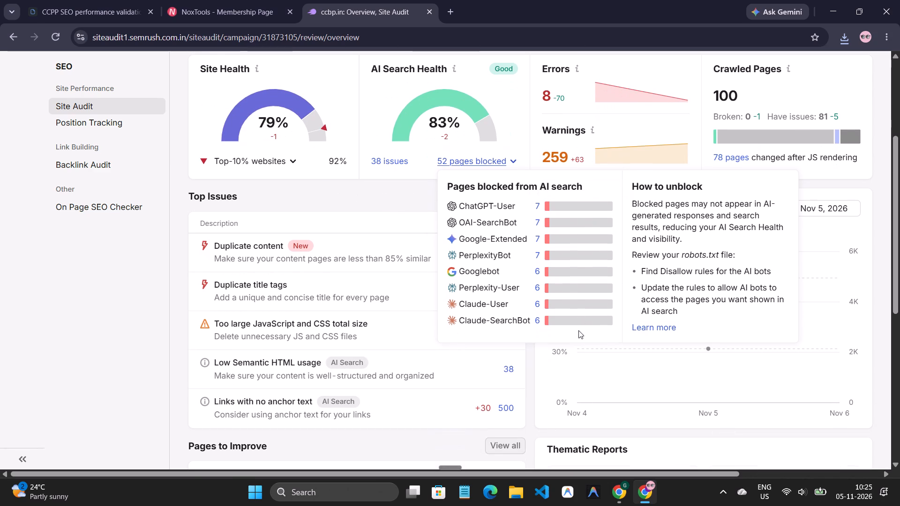
{"action": "left_click", "coordinate": [411, 218]}
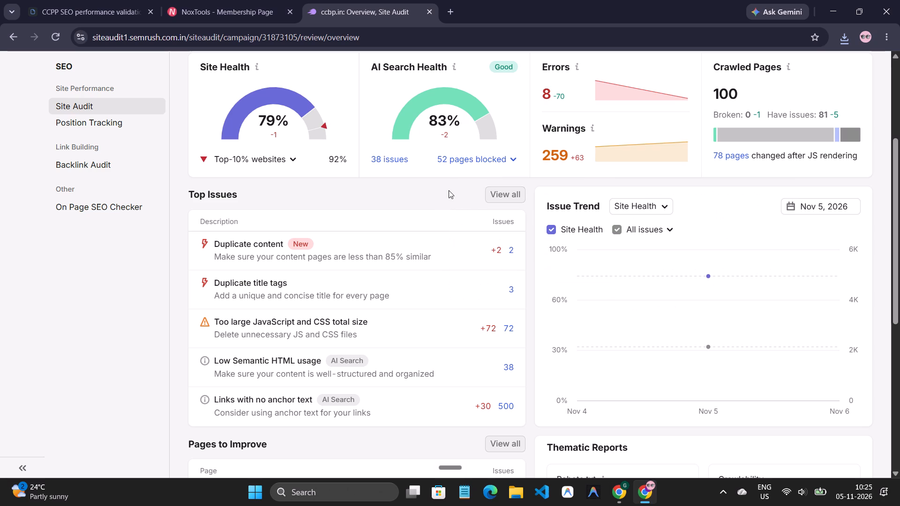
{"action": "left_click", "coordinate": [496, 144]}
{"action": "left_click", "coordinate": [502, 158]}
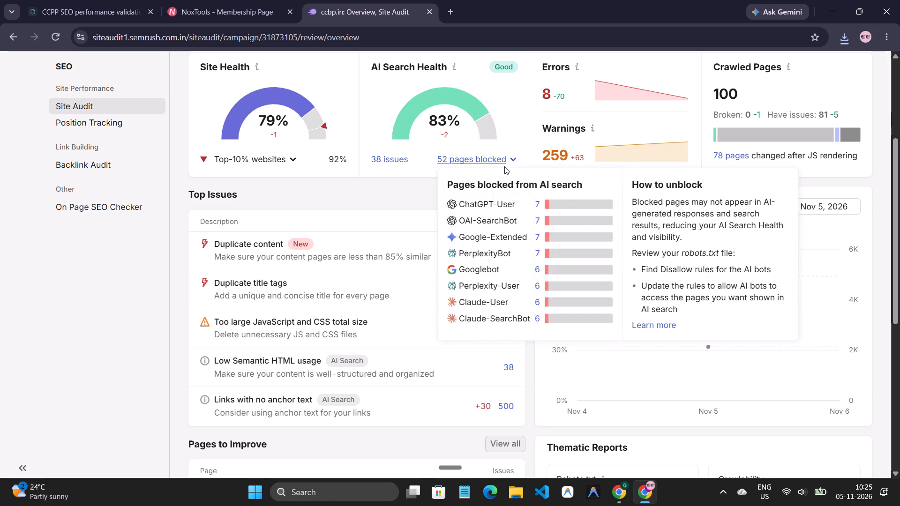
{"action": "left_click", "coordinate": [510, 202]}
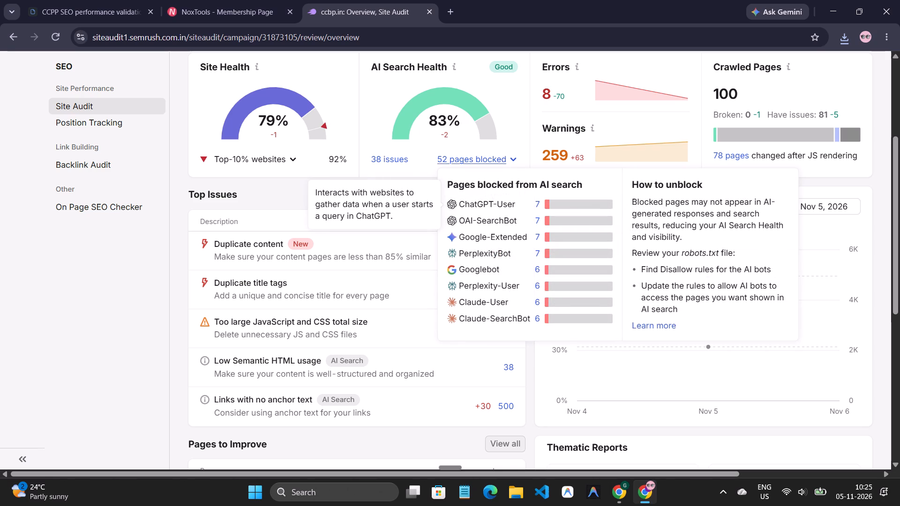
{"action": "left_click", "coordinate": [509, 216]}
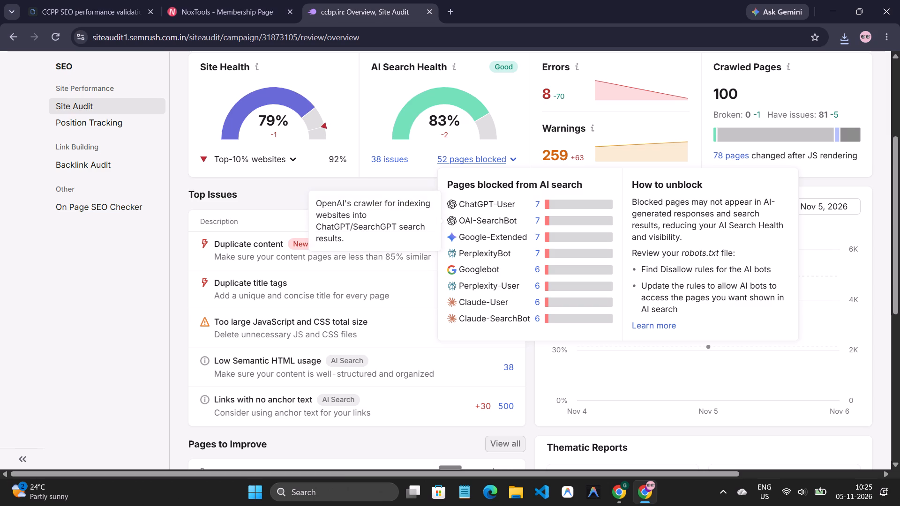
{"action": "left_click", "coordinate": [485, 301]}
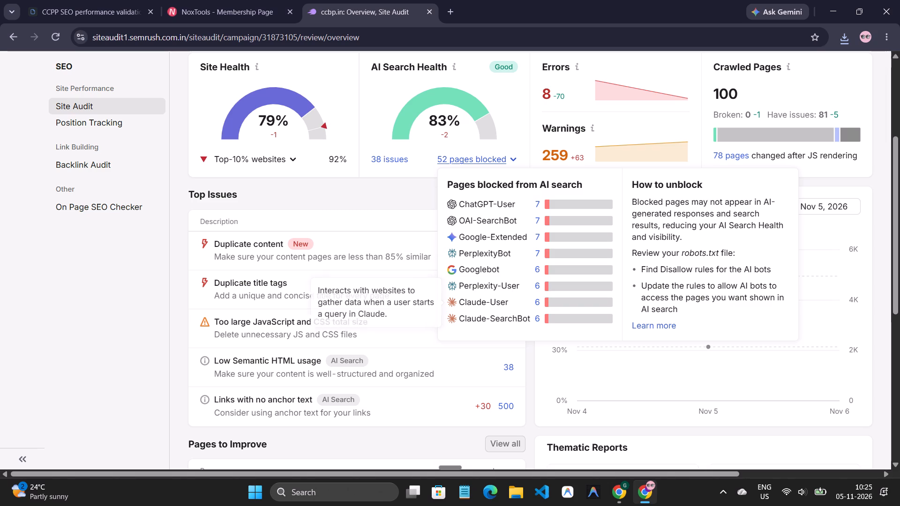
{"action": "left_click", "coordinate": [550, 316]}
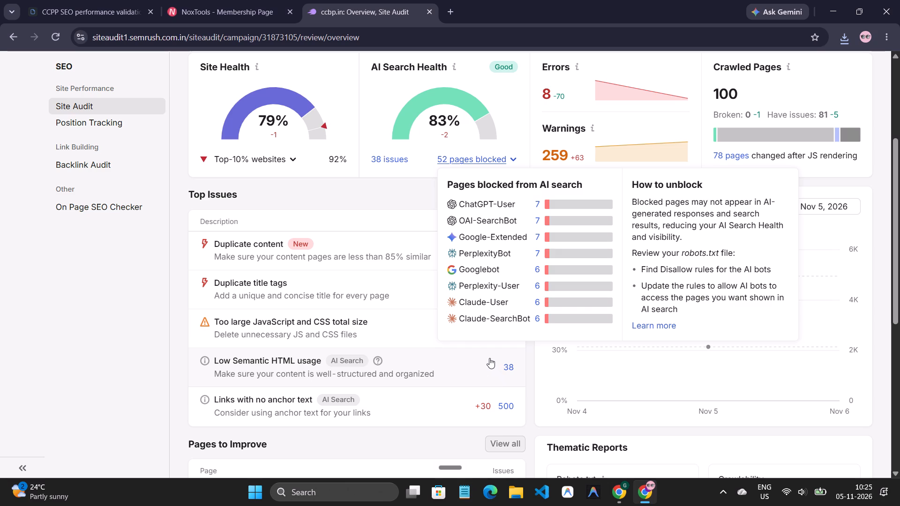
{"action": "left_click", "coordinate": [399, 210]}
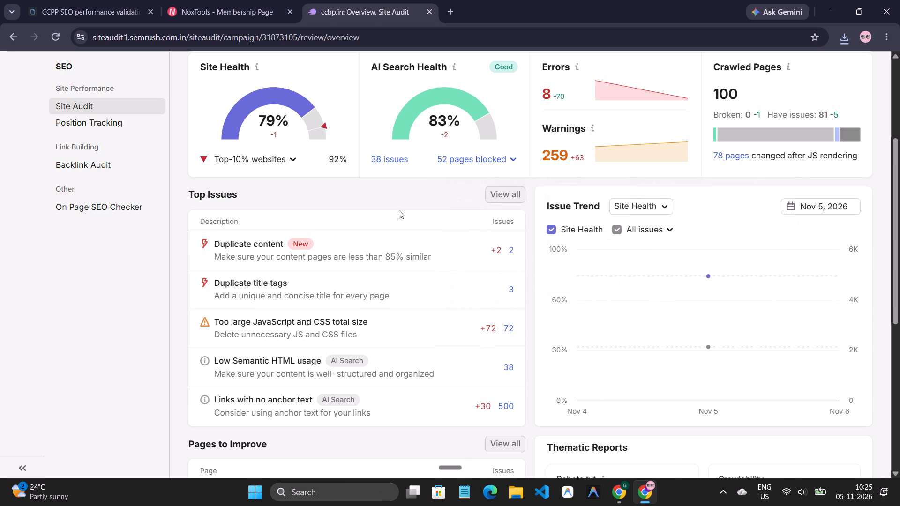
Review the overview's Top Issues, Issue Trend, Pages to Improve and Thematic Reports sections.
{"action": "scroll", "coordinate": [403, 206], "scroll_direction": "up", "scroll_amount": 1}
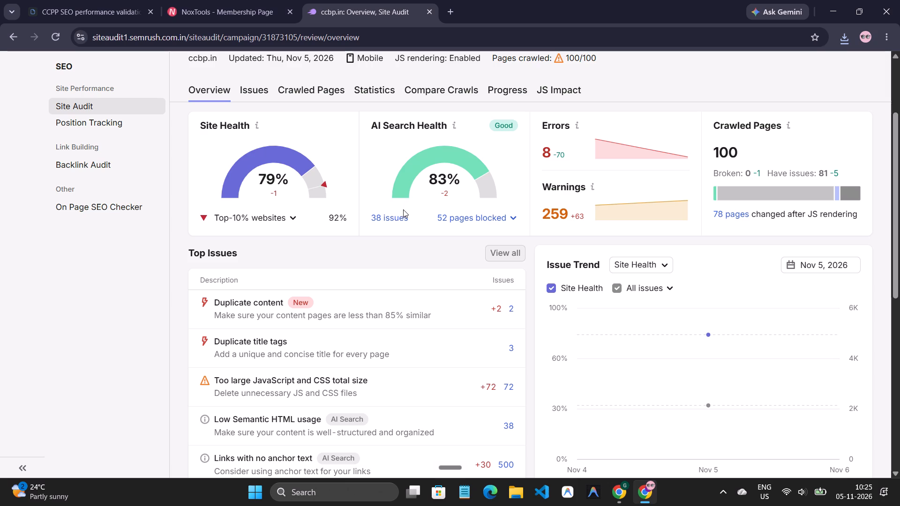
{"action": "scroll", "coordinate": [402, 211], "scroll_direction": "down", "scroll_amount": 3}
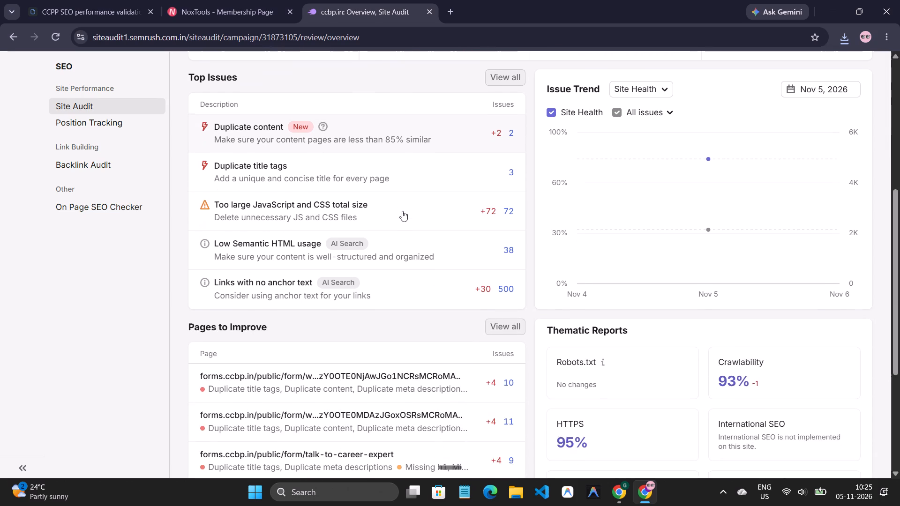
{"action": "scroll", "coordinate": [402, 211], "scroll_direction": "down", "scroll_amount": 1}
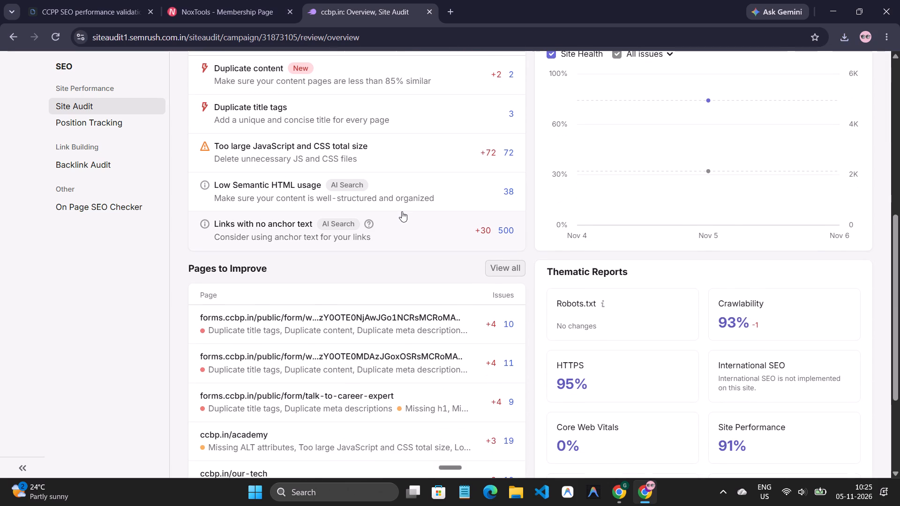
{"action": "scroll", "coordinate": [402, 211], "scroll_direction": "down", "scroll_amount": 1}
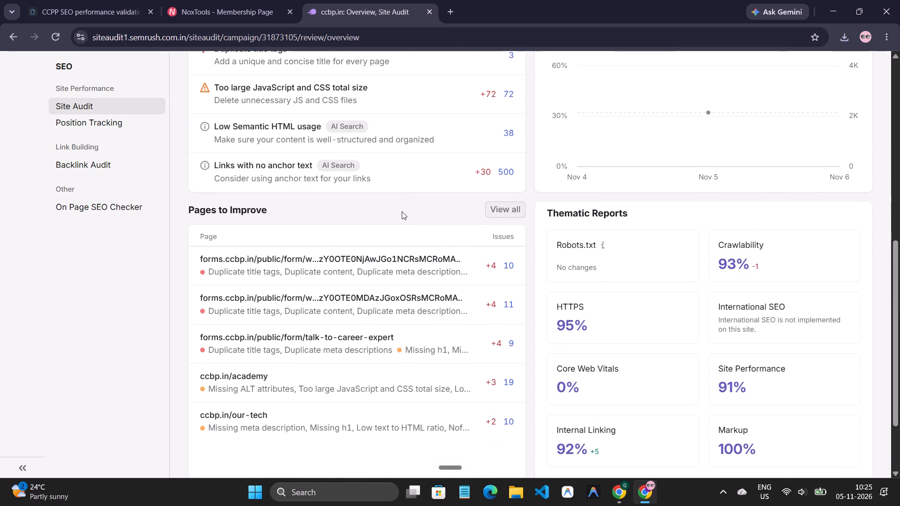
{"action": "scroll", "coordinate": [402, 211], "scroll_direction": "down", "scroll_amount": 2}
{"action": "scroll", "coordinate": [400, 215], "scroll_direction": "up", "scroll_amount": 4}
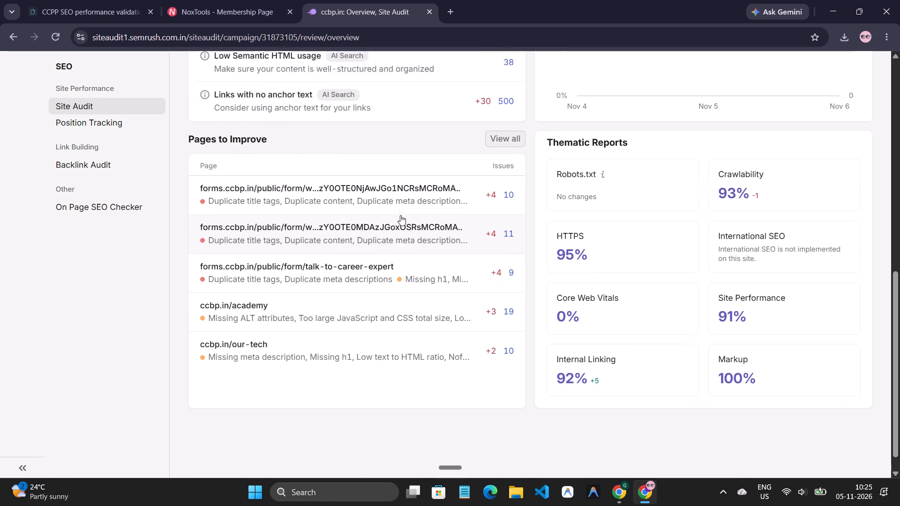
{"action": "scroll", "coordinate": [400, 215], "scroll_direction": "up", "scroll_amount": 5}
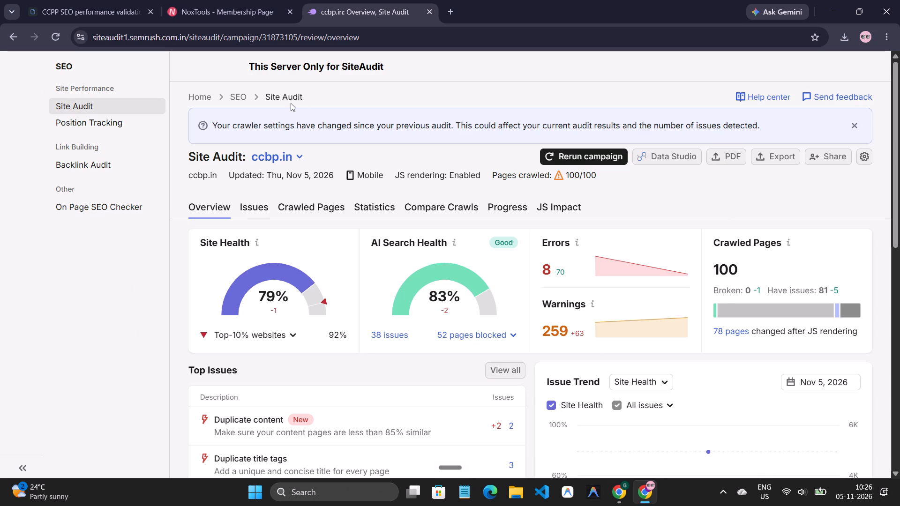
{"action": "scroll", "coordinate": [646, 290], "scroll_direction": "down", "scroll_amount": 3}
{"action": "scroll", "coordinate": [639, 293], "scroll_direction": "up", "scroll_amount": 3}
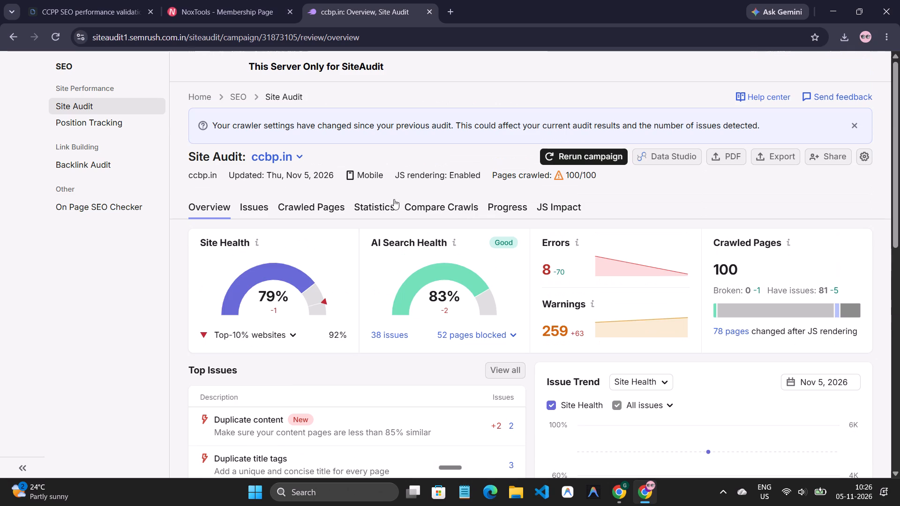
Export the Crawled Pages with all Issues report from the audit overview to CSV.
{"action": "left_click", "coordinate": [771, 154]}
{"action": "left_click", "coordinate": [744, 271]}
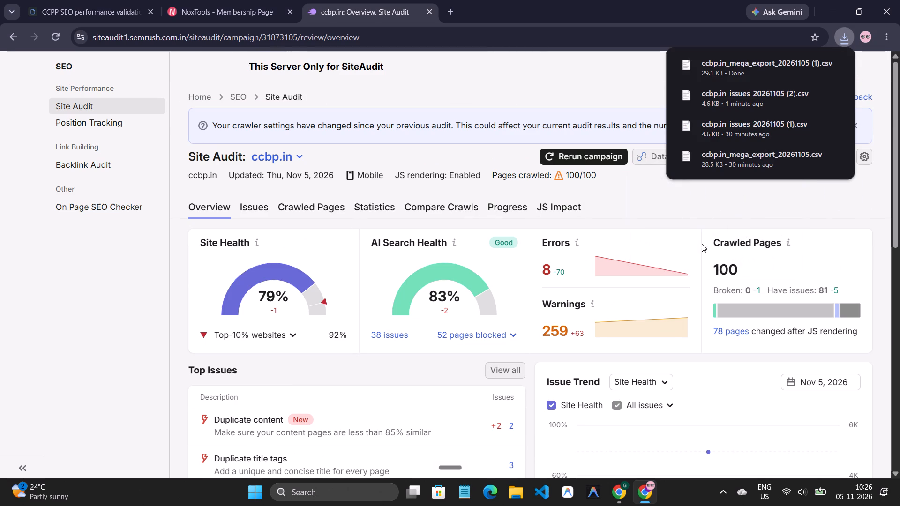
{"action": "left_click", "coordinate": [675, 194]}
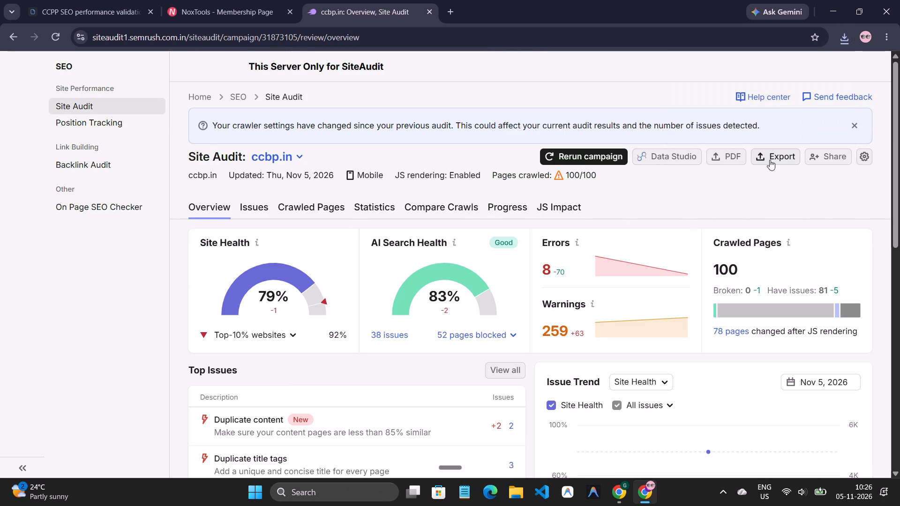
Export the Crawled Pages with all Issues report to XLSX as well.
{"action": "left_click", "coordinate": [770, 160]}
{"action": "left_click", "coordinate": [693, 278]}
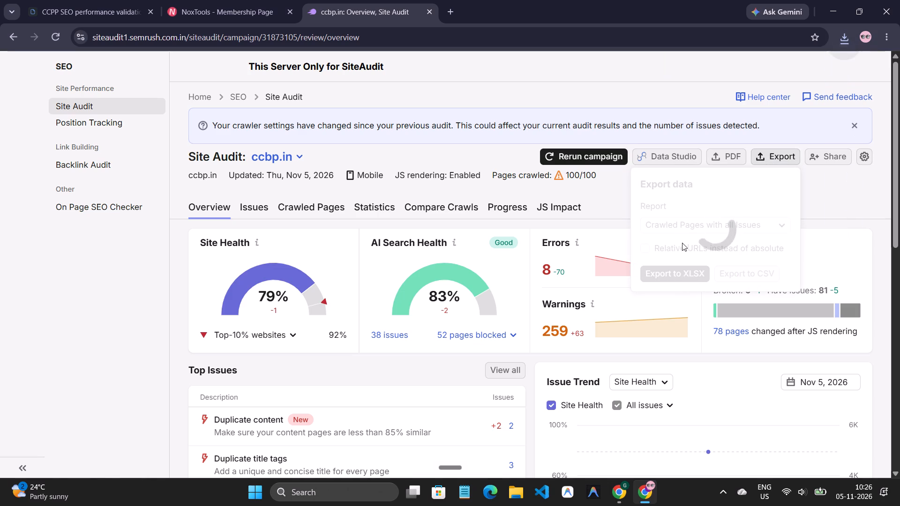
Open the downloaded XLSX export of the ccbp.in crawled pages from the recent downloads in Excel.
{"action": "left_click", "coordinate": [840, 43]}
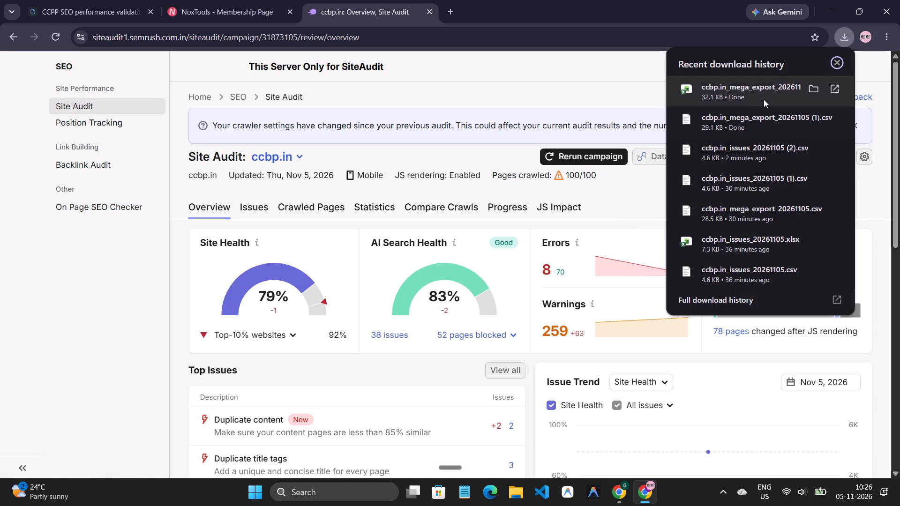
{"action": "double_click", "coordinate": [763, 99]}
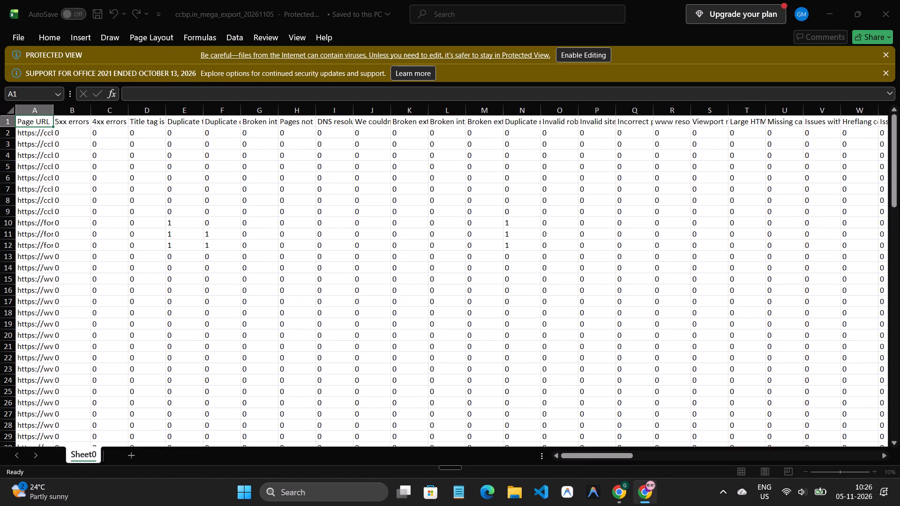
{"action": "scroll", "coordinate": [529, 216], "scroll_direction": "up", "scroll_amount": 2}
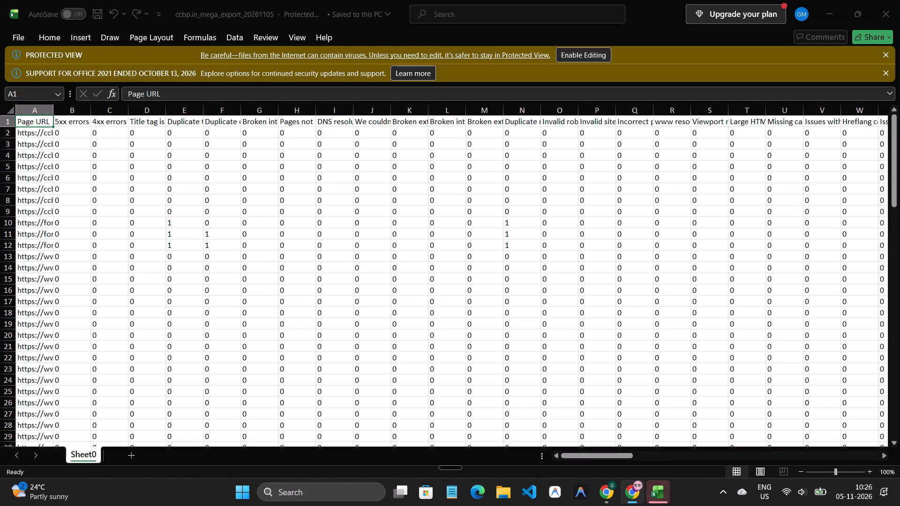
{"action": "scroll", "coordinate": [529, 216], "scroll_direction": "down", "scroll_amount": 3}
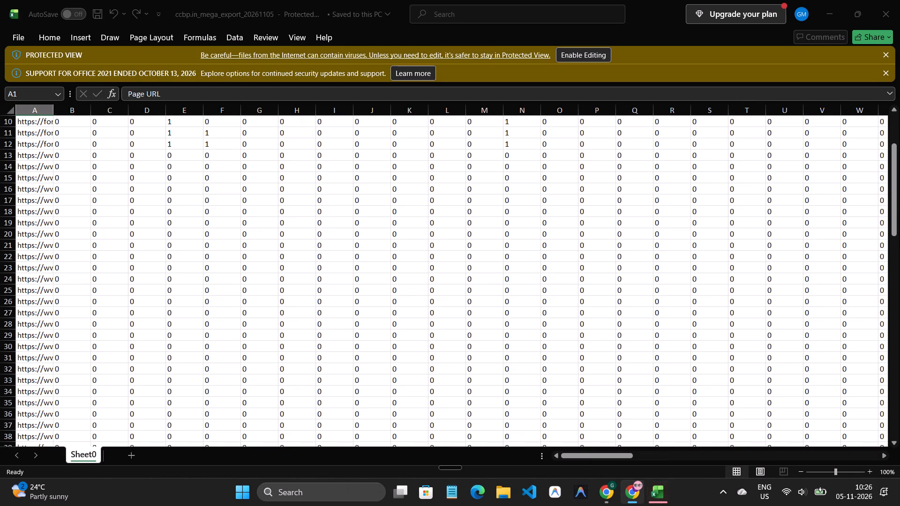
Widen the Page URL column and look through the list of crawled page addresses in the exported workbook.
{"action": "left_click", "coordinate": [54, 268]}
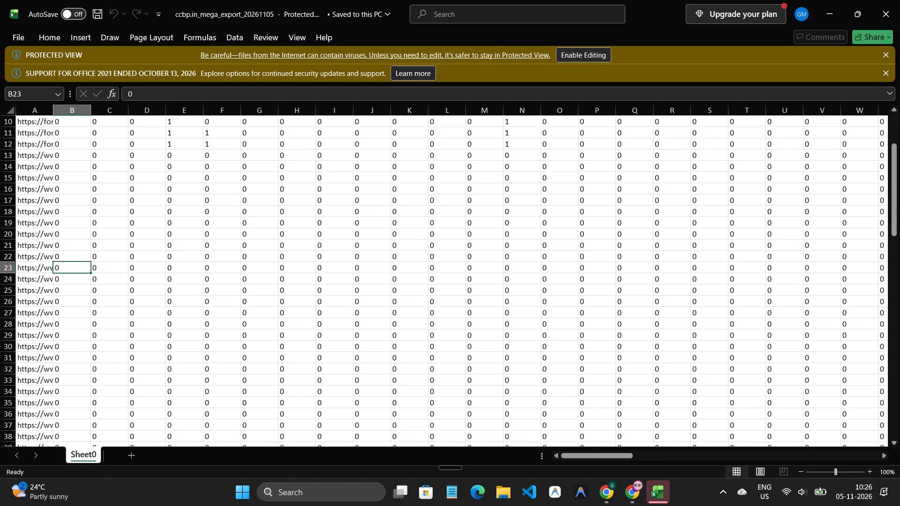
{"action": "left_click_drag", "start_coordinate": [54, 112], "coordinate": [119, 121]}
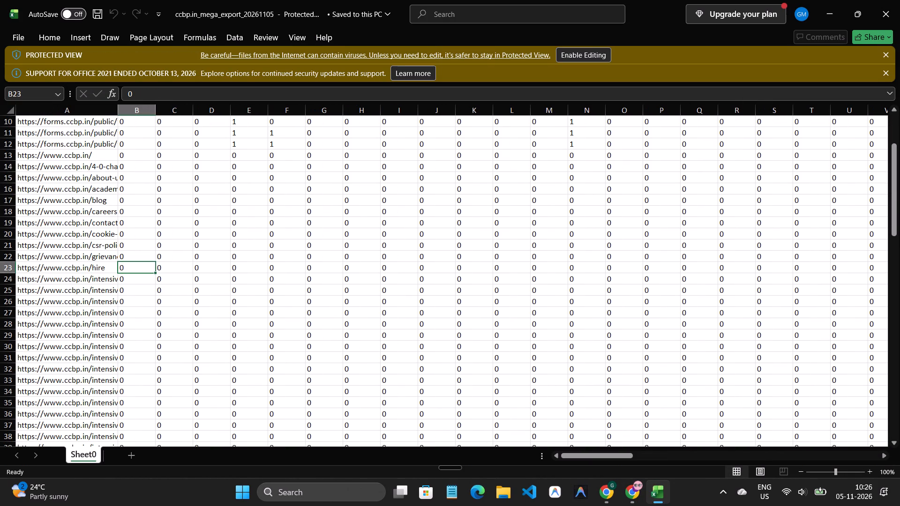
{"action": "scroll", "coordinate": [67, 217], "scroll_direction": "up", "scroll_amount": 2}
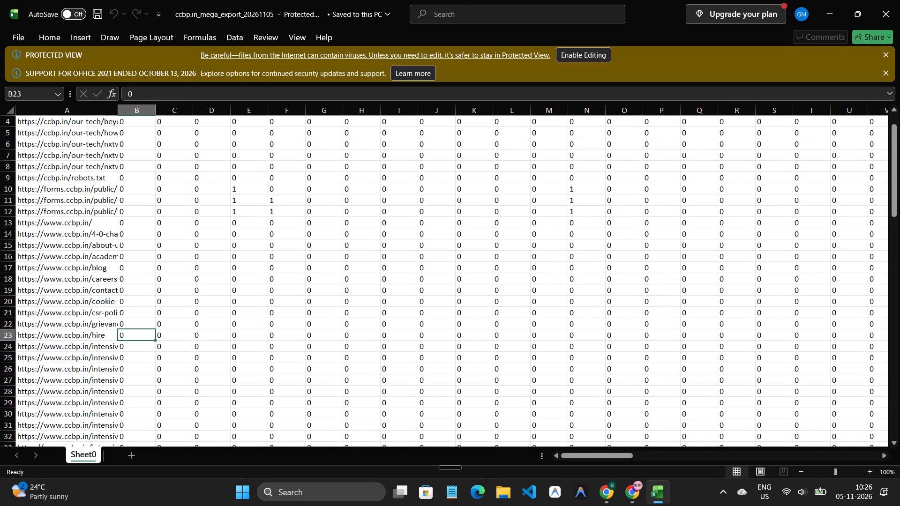
{"action": "scroll", "coordinate": [67, 219], "scroll_direction": "down", "scroll_amount": 12}
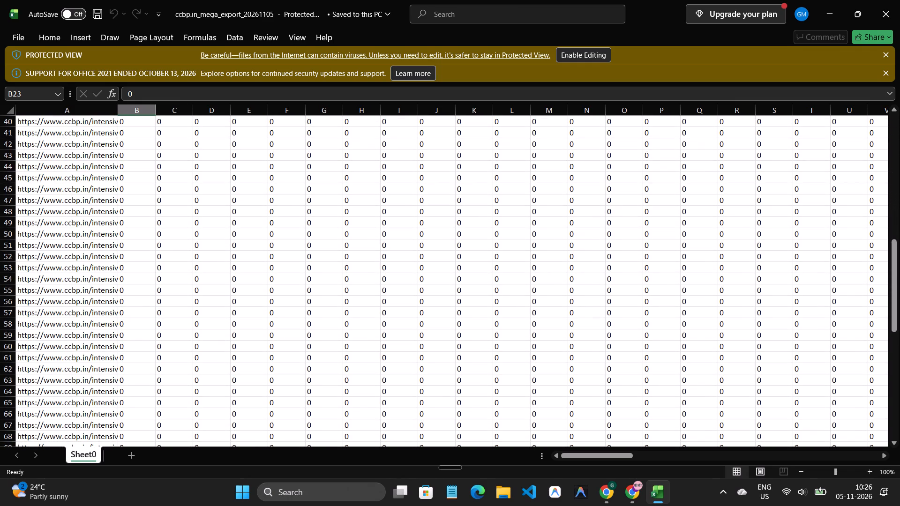
{"action": "scroll", "coordinate": [69, 220], "scroll_direction": "down", "scroll_amount": 11}
{"action": "scroll", "coordinate": [69, 220], "scroll_direction": "up", "scroll_amount": 3}
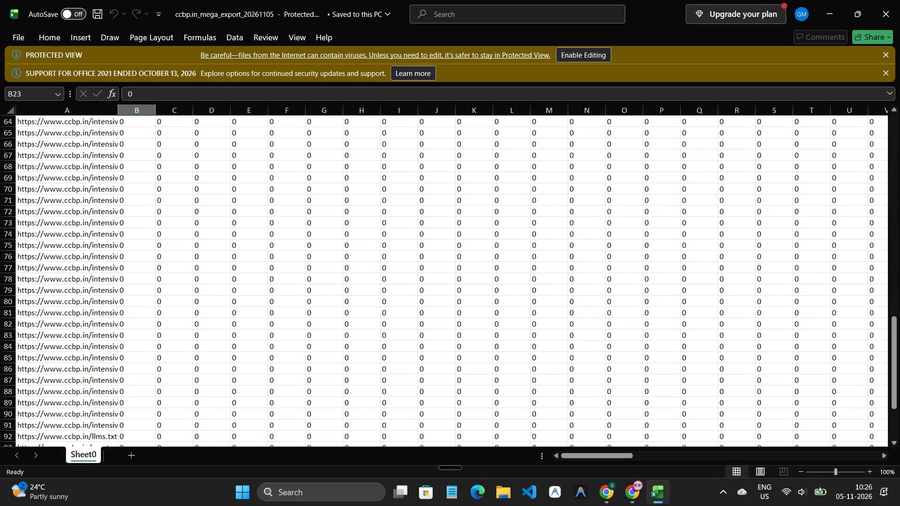
{"action": "left_click_drag", "start_coordinate": [118, 111], "coordinate": [189, 114]}
{"action": "scroll", "coordinate": [152, 232], "scroll_direction": "up", "scroll_amount": 4}
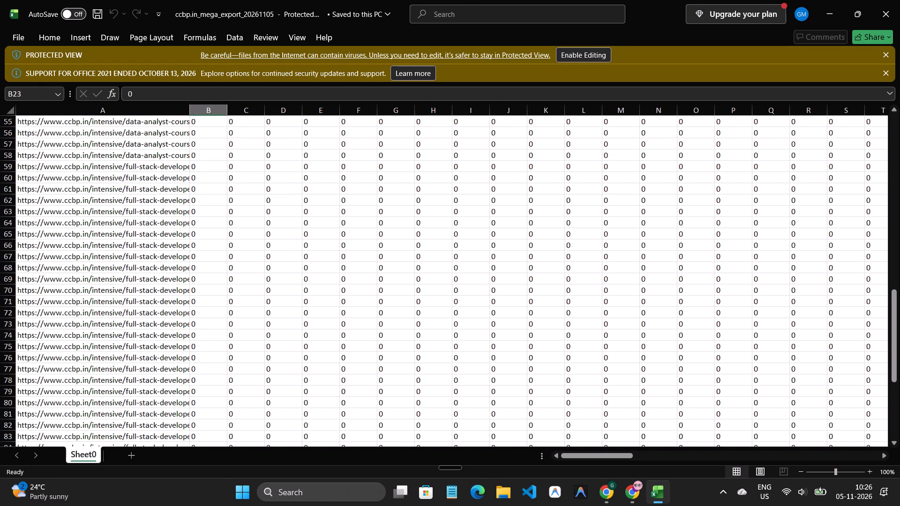
{"action": "scroll", "coordinate": [152, 233], "scroll_direction": "up", "scroll_amount": 11}
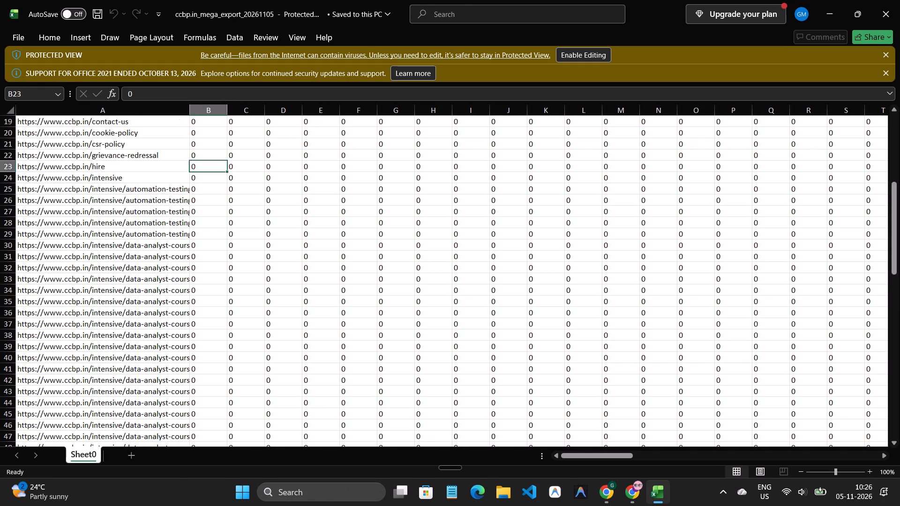
{"action": "scroll", "coordinate": [152, 233], "scroll_direction": "up", "scroll_amount": 1}
{"action": "scroll", "coordinate": [240, 252], "scroll_direction": "up", "scroll_amount": 9}
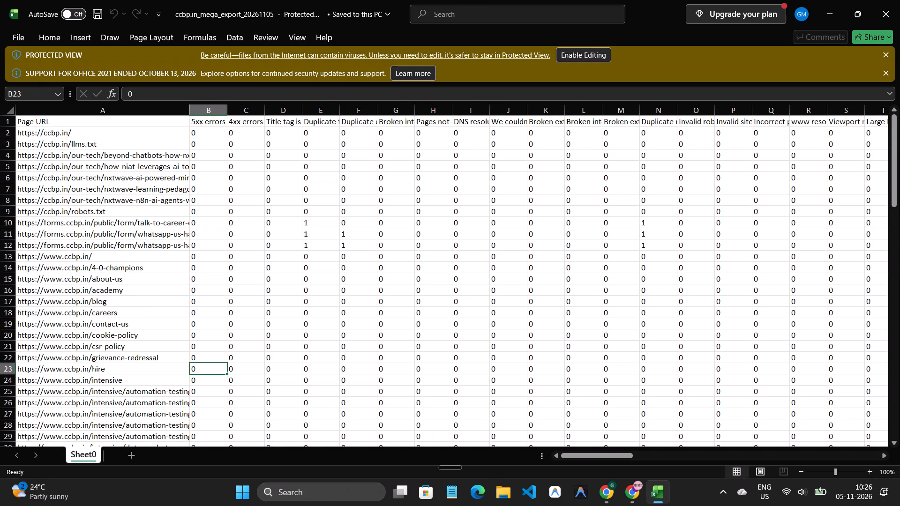
Examine the issue columns across the export through column CX, checking the per-page values down the rows.
{"action": "left_click_drag", "start_coordinate": [585, 459], "coordinate": [633, 453]}
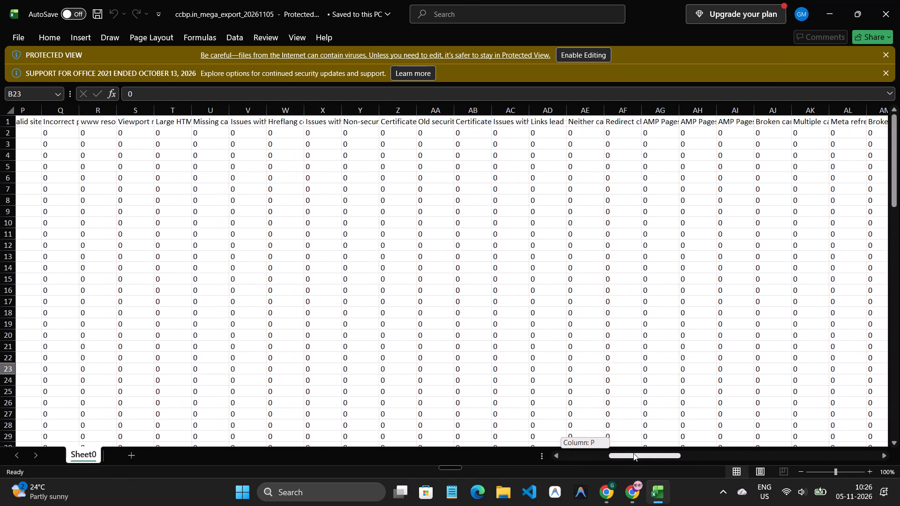
{"action": "left_click_drag", "start_coordinate": [633, 453], "coordinate": [675, 440]}
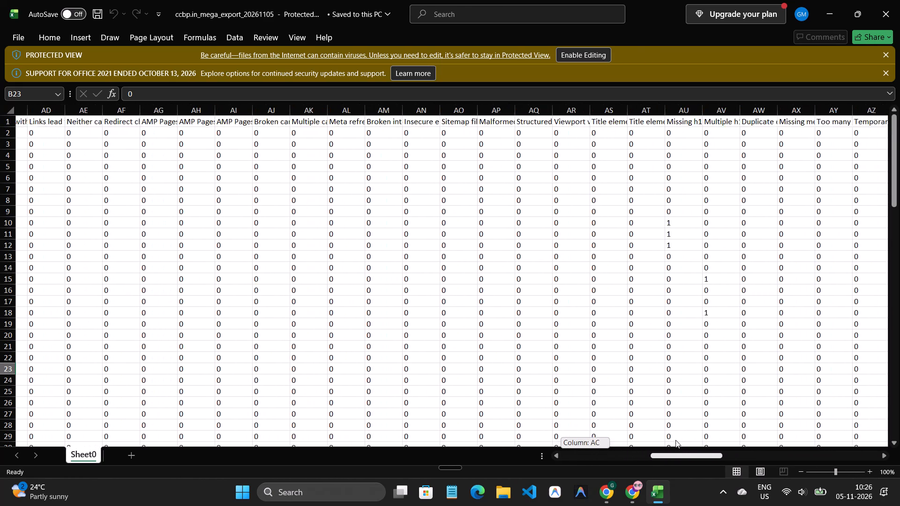
{"action": "left_click_drag", "start_coordinate": [675, 440], "coordinate": [746, 426]}
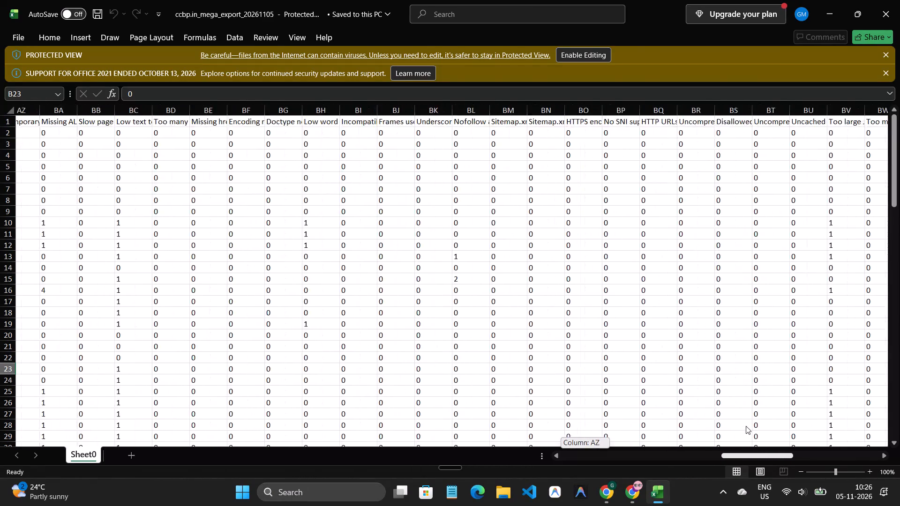
{"action": "left_click_drag", "start_coordinate": [746, 426], "coordinate": [809, 419]}
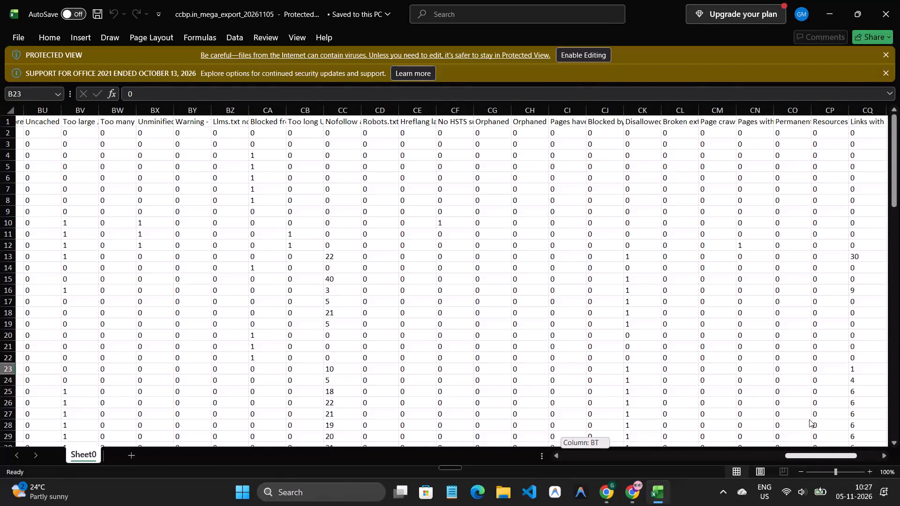
{"action": "left_click_drag", "start_coordinate": [809, 419], "coordinate": [797, 411]}
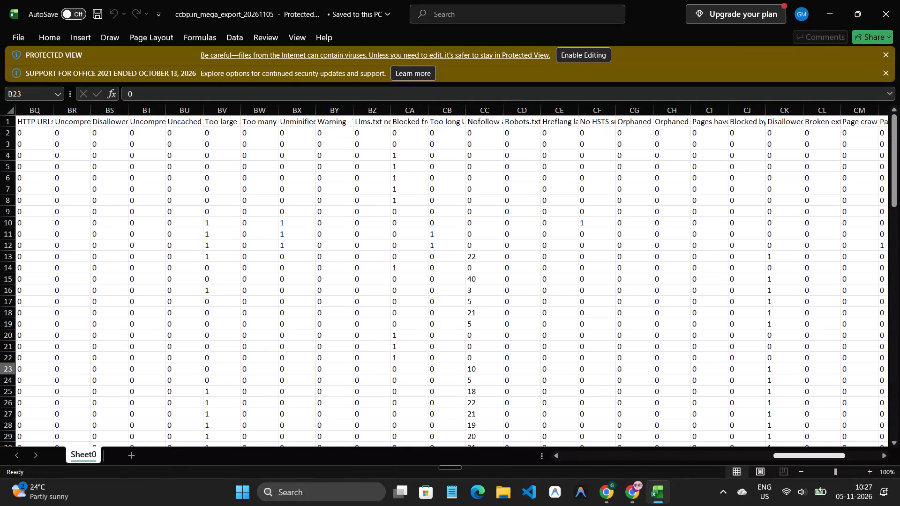
{"action": "scroll", "coordinate": [710, 342], "scroll_direction": "down", "scroll_amount": 2}
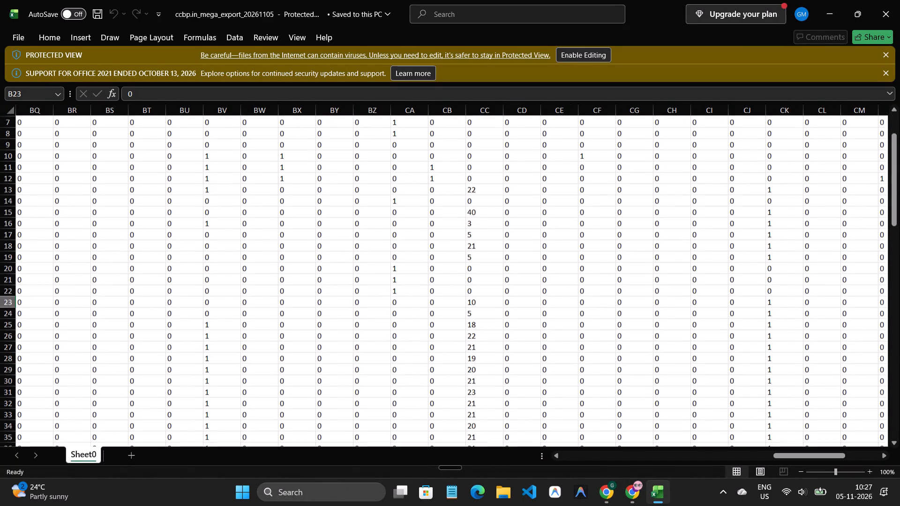
{"action": "scroll", "coordinate": [706, 346], "scroll_direction": "up", "scroll_amount": 3}
{"action": "scroll", "coordinate": [706, 346], "scroll_direction": "down", "scroll_amount": 5}
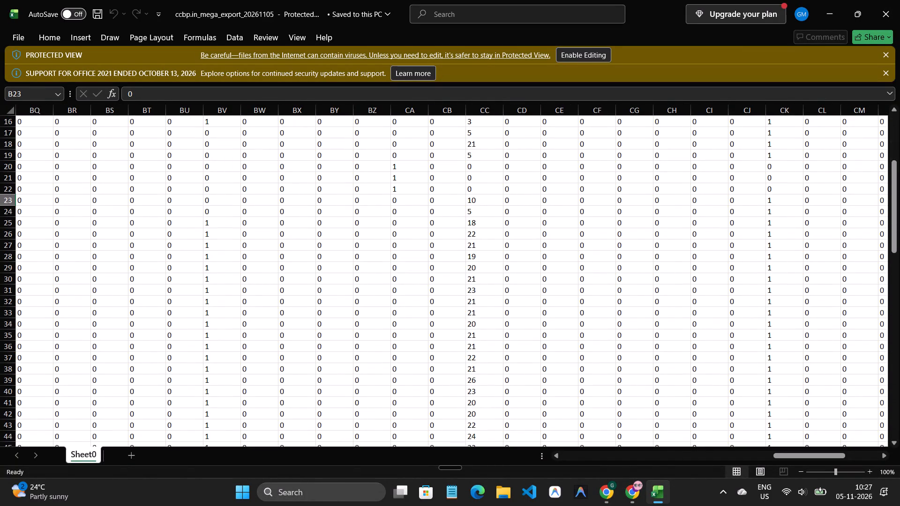
{"action": "scroll", "coordinate": [702, 350], "scroll_direction": "down", "scroll_amount": 1}
{"action": "scroll", "coordinate": [675, 346], "scroll_direction": "up", "scroll_amount": 4}
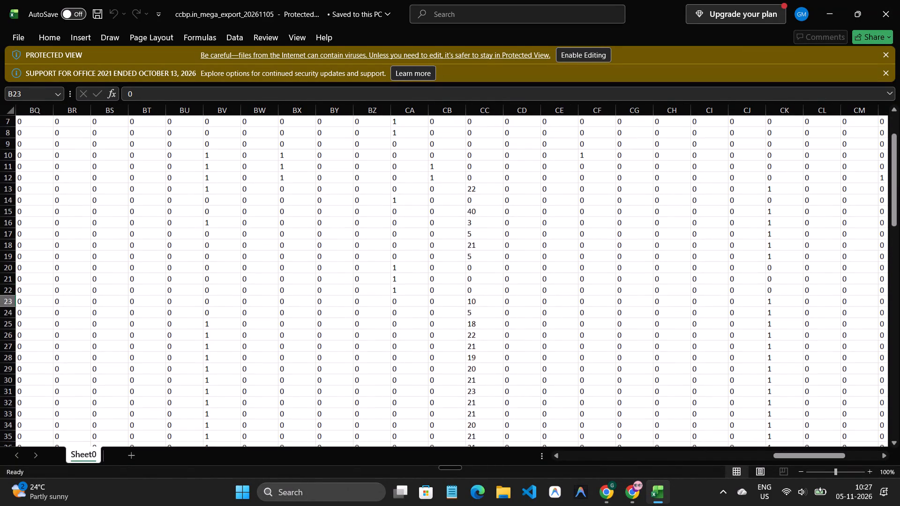
{"action": "scroll", "coordinate": [525, 320], "scroll_direction": "up", "scroll_amount": 3}
{"action": "scroll", "coordinate": [525, 320], "scroll_direction": "down", "scroll_amount": 4}
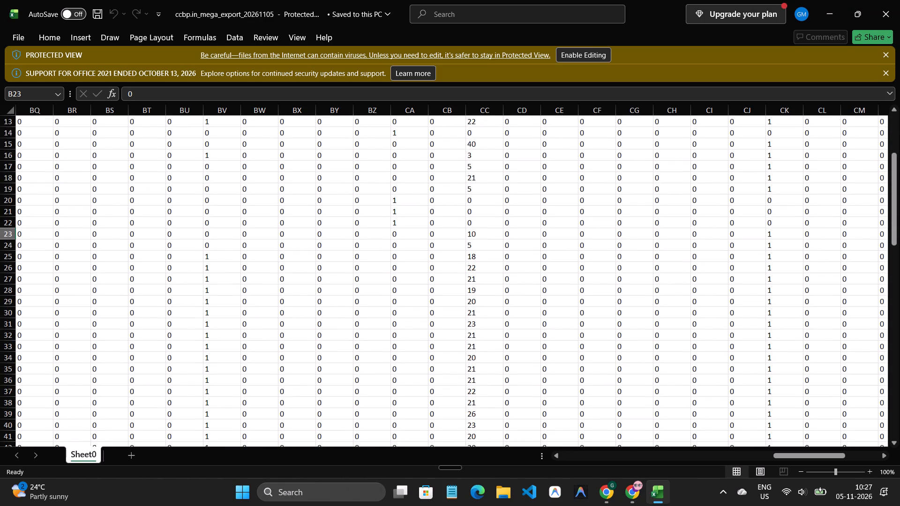
{"action": "scroll", "coordinate": [525, 320], "scroll_direction": "down", "scroll_amount": 3}
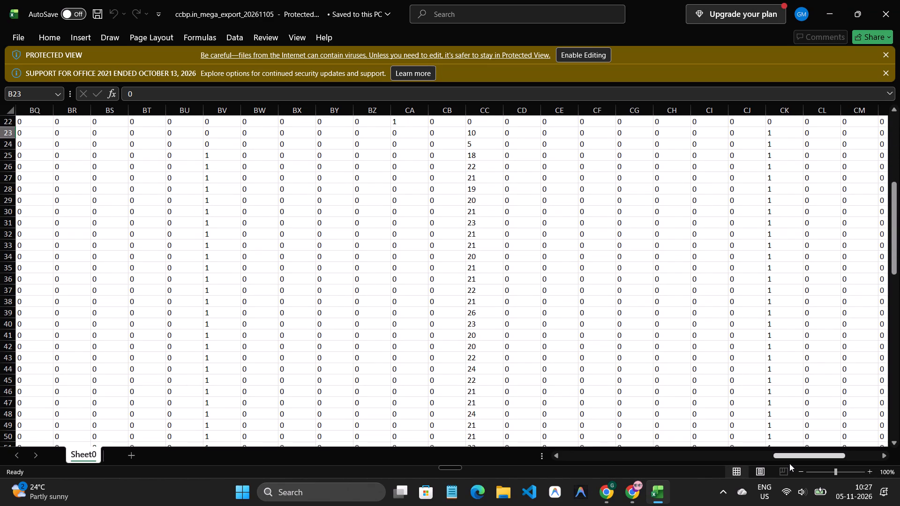
{"action": "left_click_drag", "start_coordinate": [790, 457], "coordinate": [841, 443]}
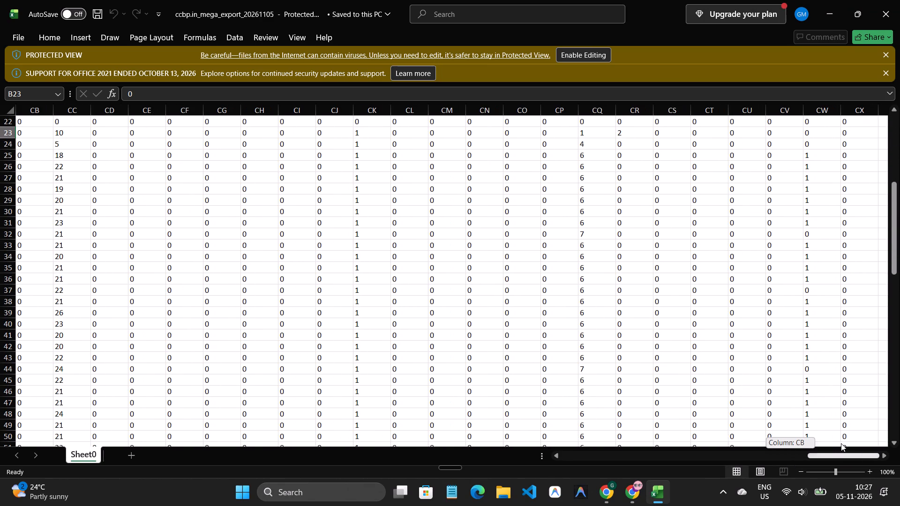
Review the Page URL list down to its last row once more and close the exported workbook.
{"action": "left_click_drag", "start_coordinate": [841, 443], "coordinate": [440, 413]}
{"action": "scroll", "coordinate": [438, 409], "scroll_direction": "down", "scroll_amount": 4}
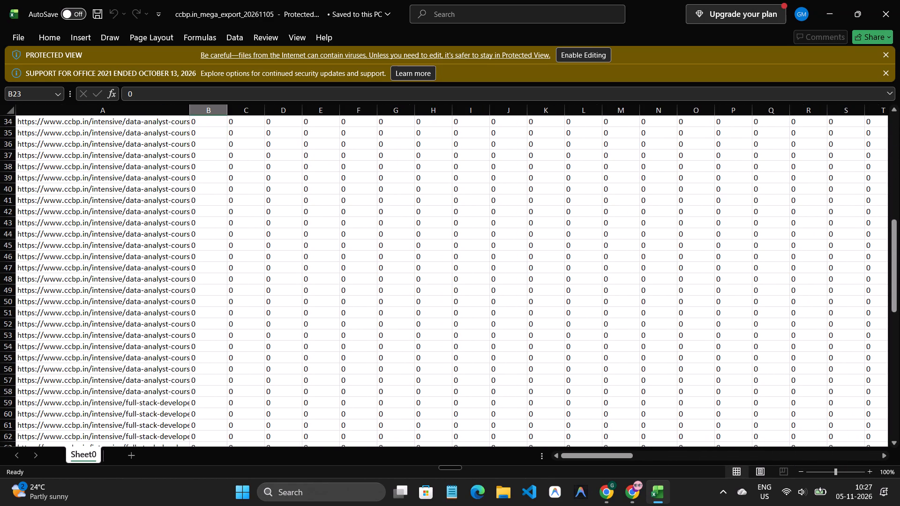
{"action": "scroll", "coordinate": [438, 409], "scroll_direction": "down", "scroll_amount": 17}
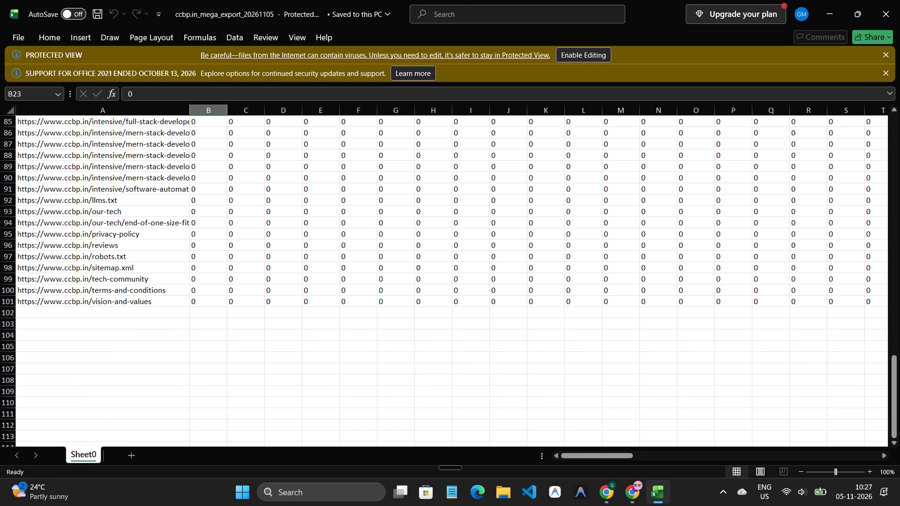
{"action": "scroll", "coordinate": [432, 418], "scroll_direction": "up", "scroll_amount": 13}
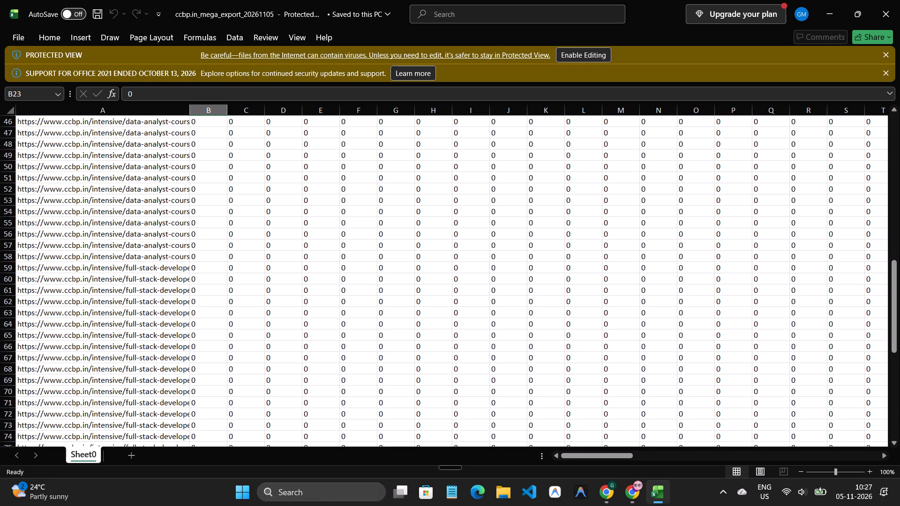
{"action": "scroll", "coordinate": [407, 433], "scroll_direction": "up", "scroll_amount": 3}
{"action": "scroll", "coordinate": [392, 110], "scroll_direction": "down", "scroll_amount": 2}
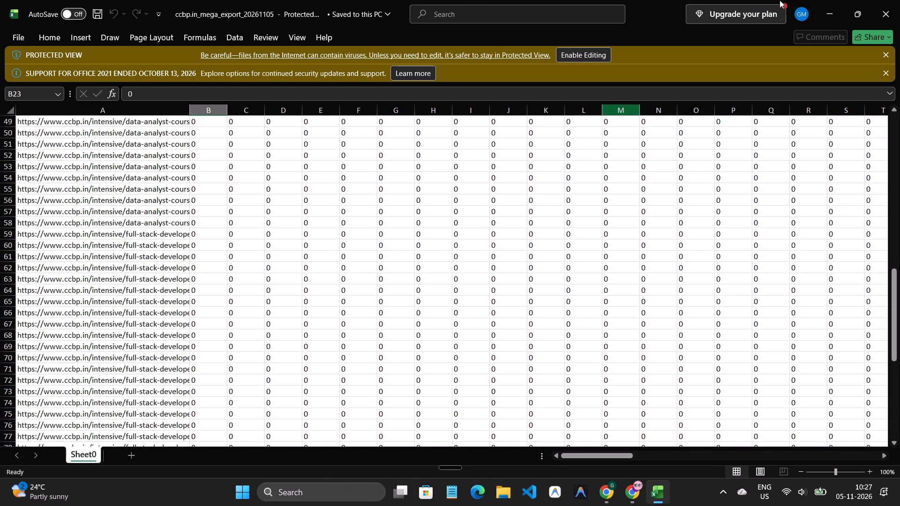
{"action": "left_click", "coordinate": [880, 15]}
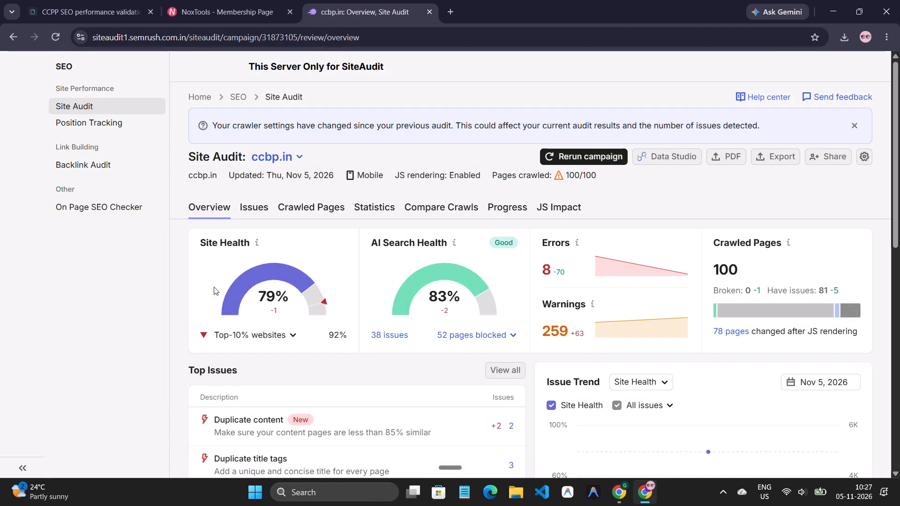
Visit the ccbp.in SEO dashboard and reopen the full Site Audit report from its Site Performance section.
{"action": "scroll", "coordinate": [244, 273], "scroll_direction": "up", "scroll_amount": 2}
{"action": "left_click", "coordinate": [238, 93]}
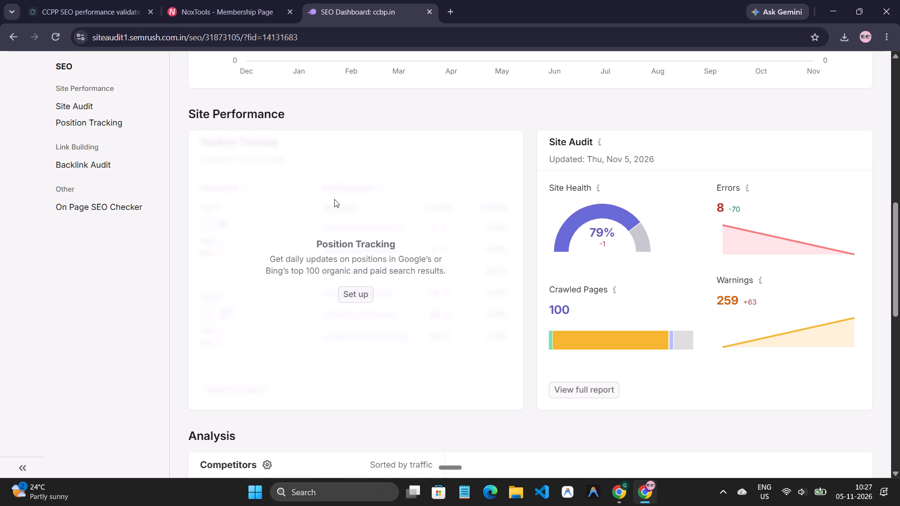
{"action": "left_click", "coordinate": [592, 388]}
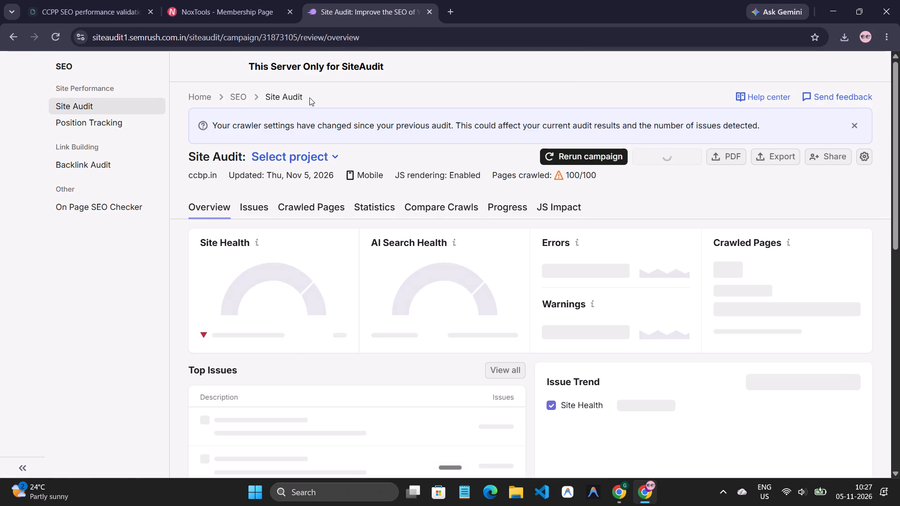
Return to the ccbp.in SEO dashboard and start the Position Tracking setup in its Site Performance section.
{"action": "left_click", "coordinate": [245, 98]}
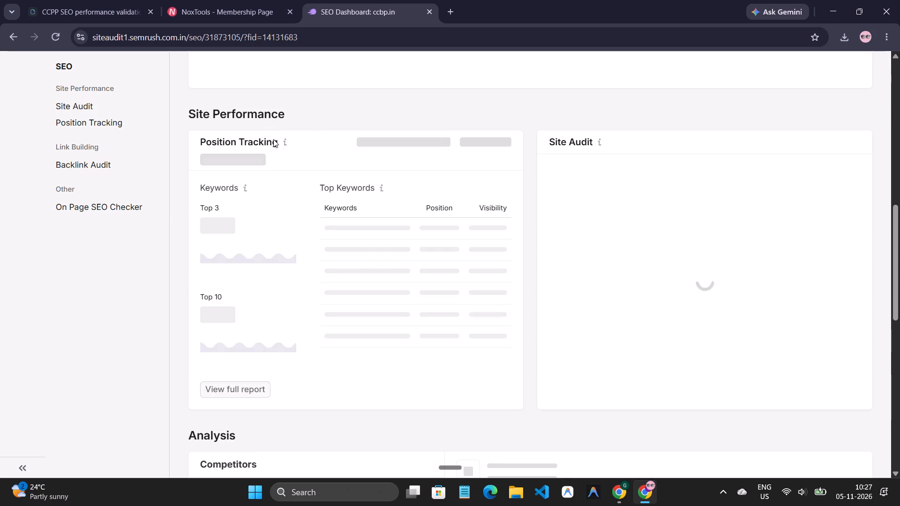
{"action": "scroll", "coordinate": [275, 183], "scroll_direction": "up", "scroll_amount": 1}
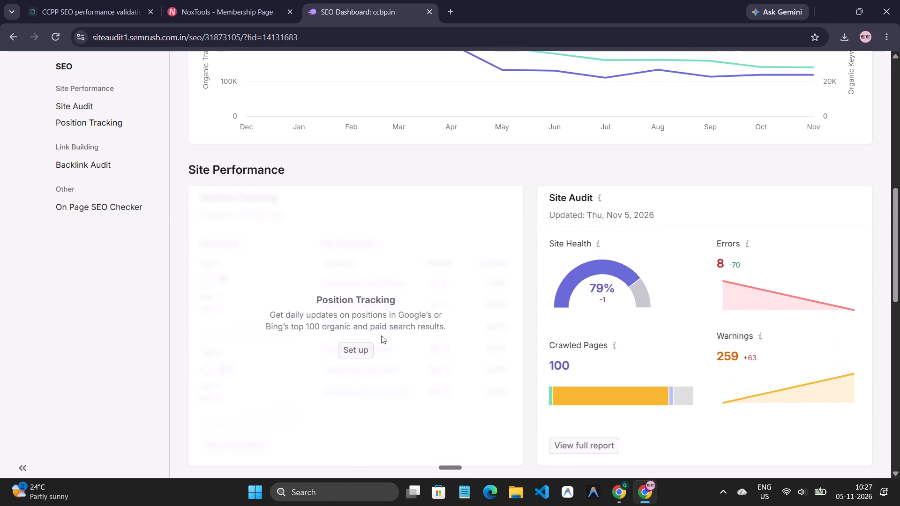
{"action": "left_click", "coordinate": [359, 357]}
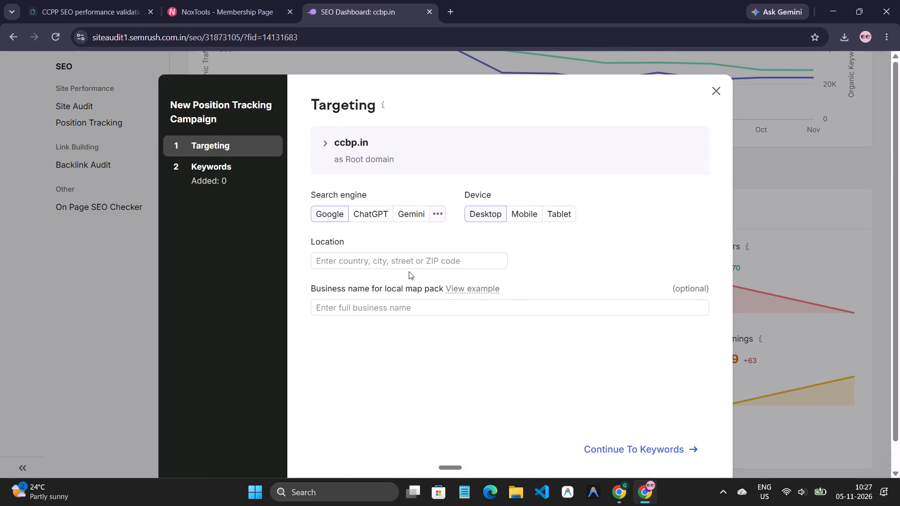
Set the campaign targeting to the Mobile device, business name nxtwave and India as the location.
{"action": "left_click", "coordinate": [520, 216]}
{"action": "scroll", "coordinate": [514, 264], "scroll_direction": "down", "scroll_amount": 1}
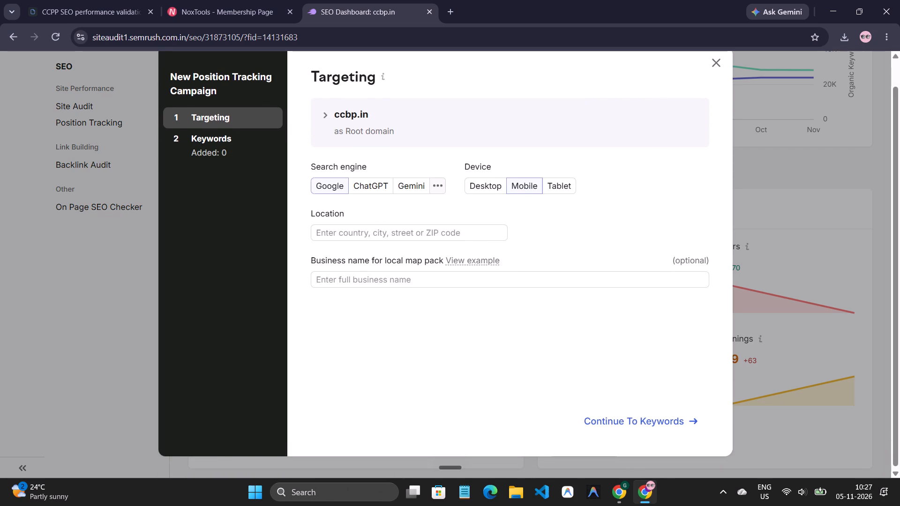
{"action": "left_click", "coordinate": [503, 277]}
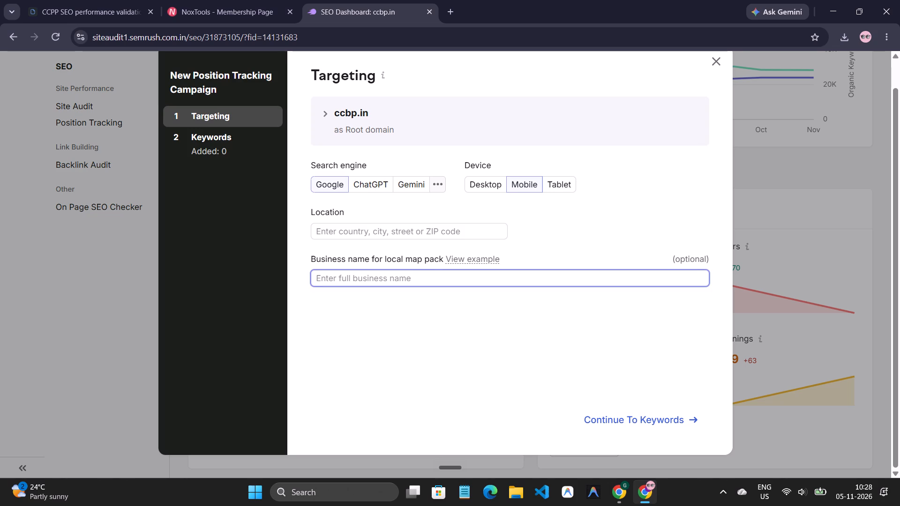
{"action": "left_click", "coordinate": [478, 259]}
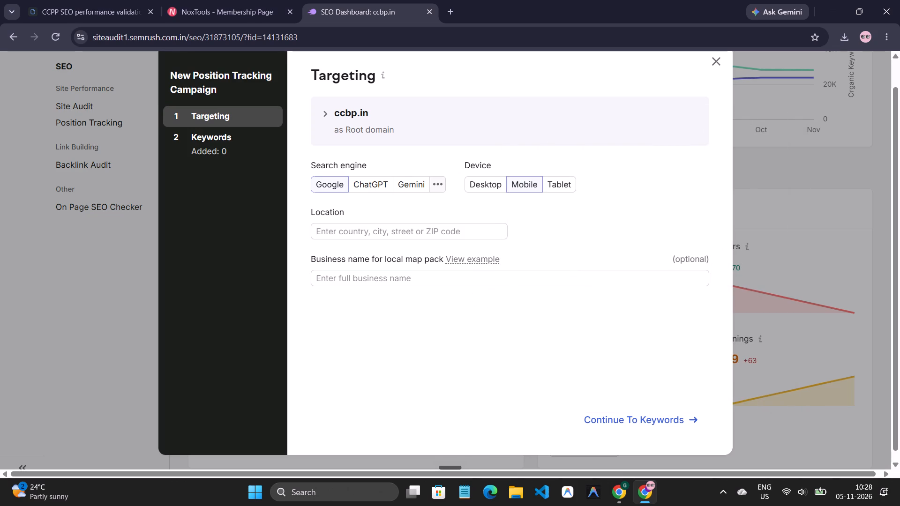
{"action": "left_click", "coordinate": [472, 281]}
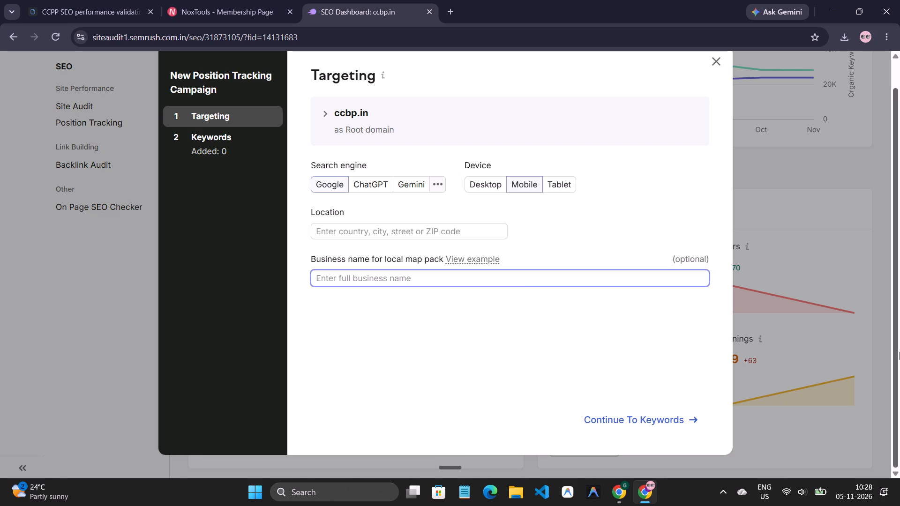
{"action": "type", "text": "nxtwave"}
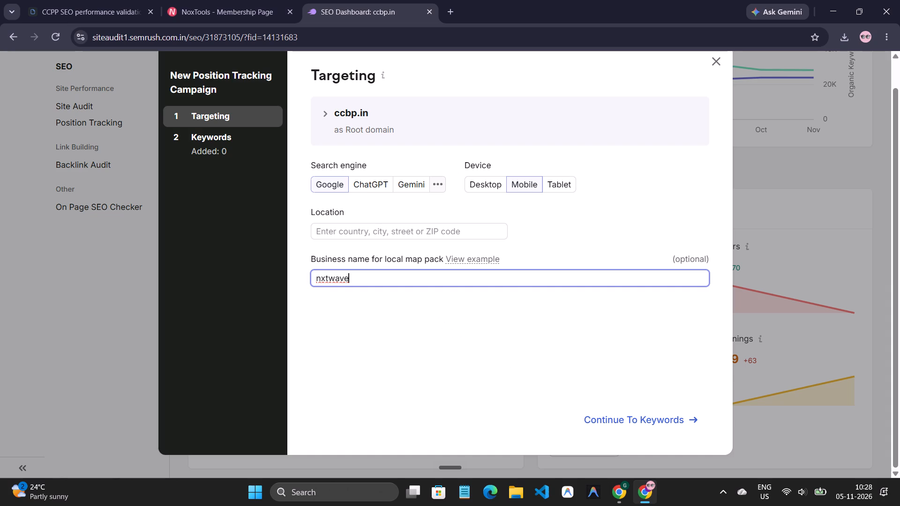
{"action": "left_click", "coordinate": [374, 228]}
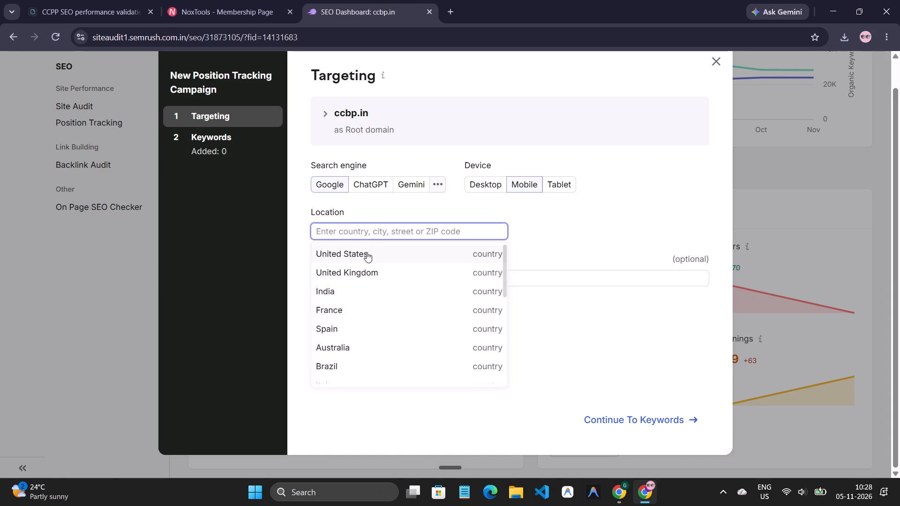
{"action": "left_click", "coordinate": [346, 289]}
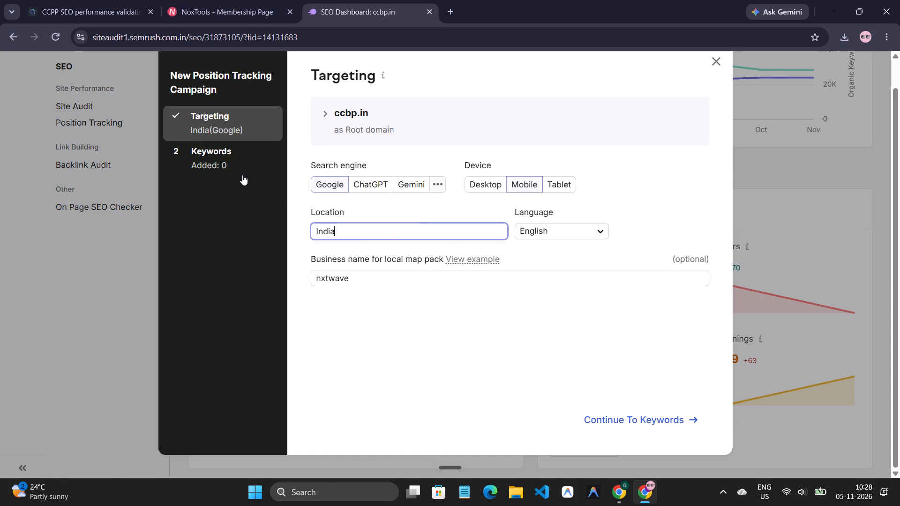
Look over the Keywords stage, including the Only Keywords and Tagged Keywords modes, and recheck the Targeting settings.
{"action": "left_click", "coordinate": [221, 155]}
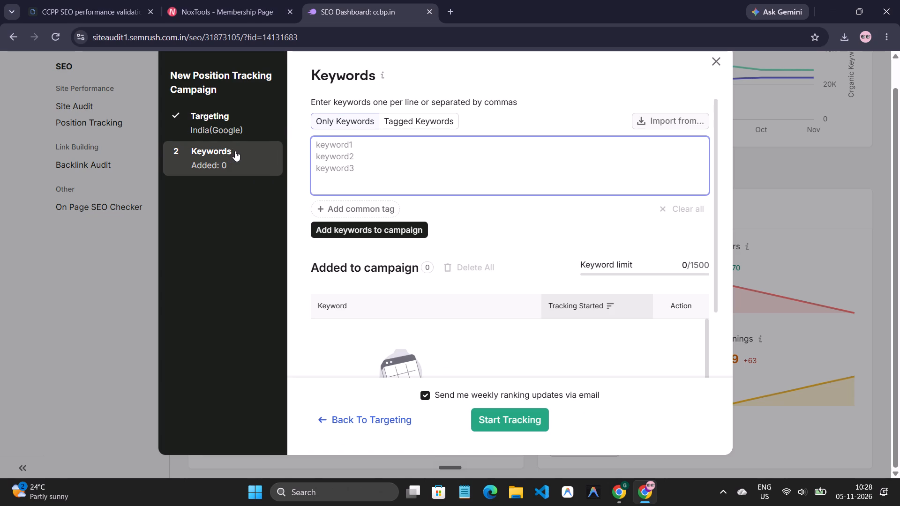
{"action": "left_click", "coordinate": [419, 122]}
{"action": "left_click", "coordinate": [329, 118]}
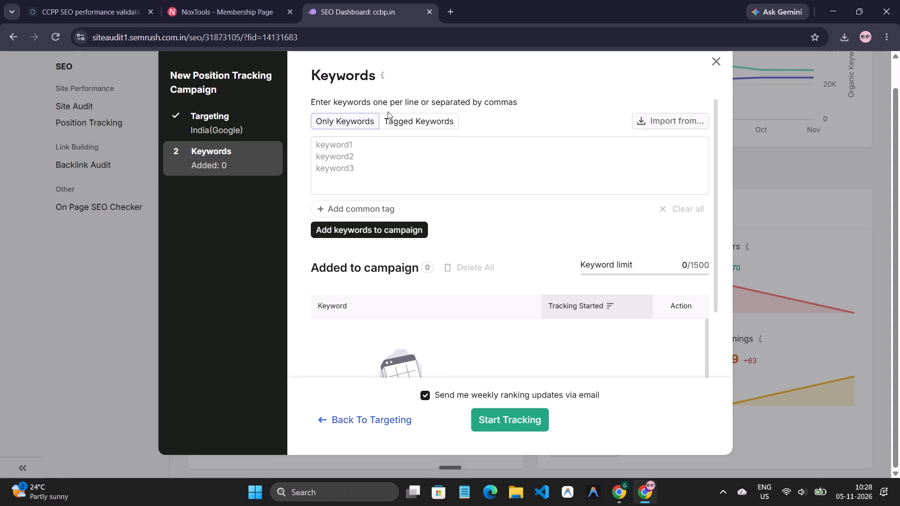
{"action": "scroll", "coordinate": [405, 152], "scroll_direction": "down", "scroll_amount": 1}
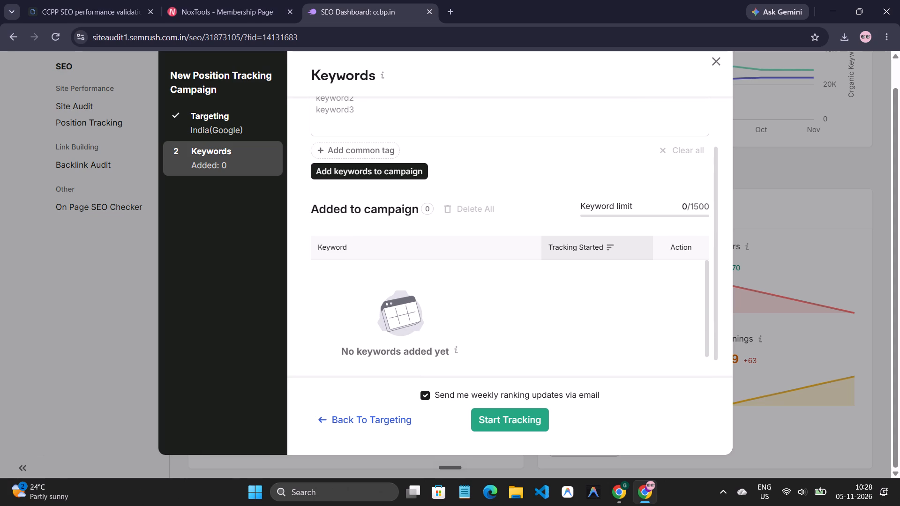
{"action": "scroll", "coordinate": [403, 208], "scroll_direction": "up", "scroll_amount": 4}
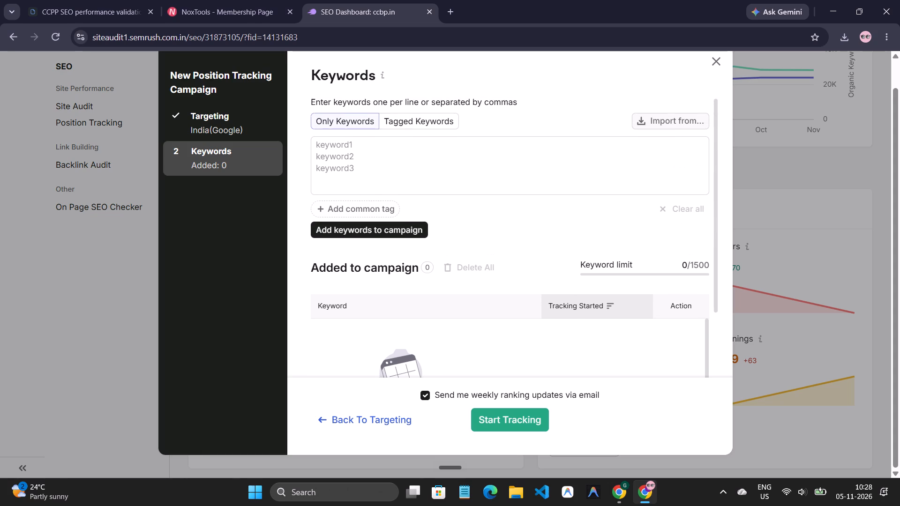
{"action": "left_click", "coordinate": [236, 123]}
{"action": "scroll", "coordinate": [334, 162], "scroll_direction": "up", "scroll_amount": 2}
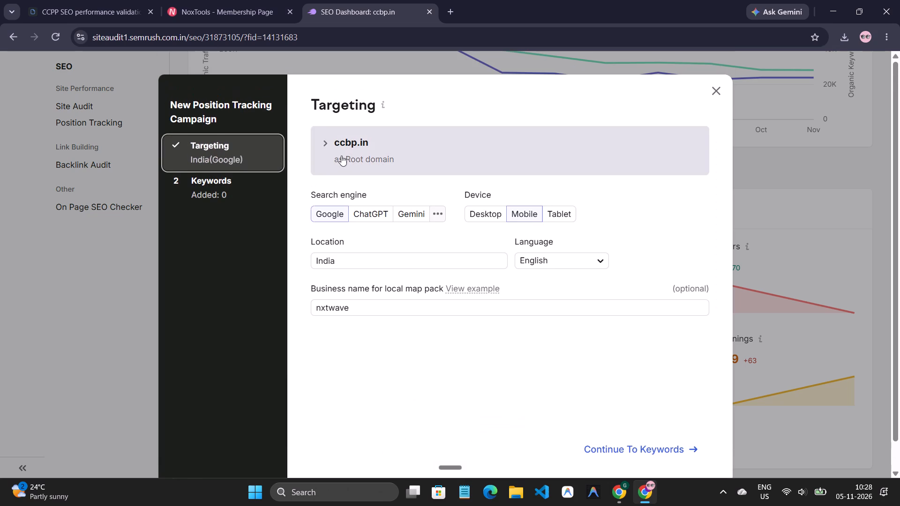
{"action": "scroll", "coordinate": [614, 254], "scroll_direction": "down", "scroll_amount": 1}
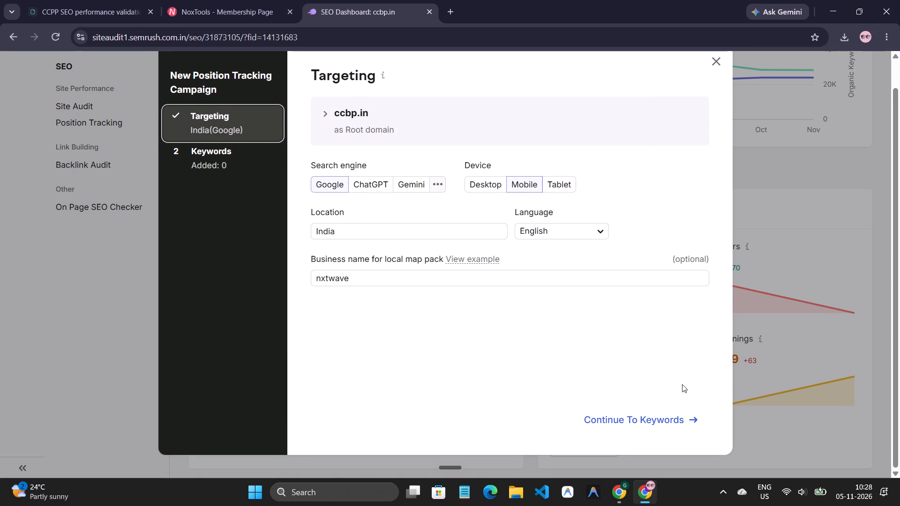
Continue to the Keywords stage and examine its keyword entry modes and the Added to campaign table.
{"action": "left_click", "coordinate": [663, 425]}
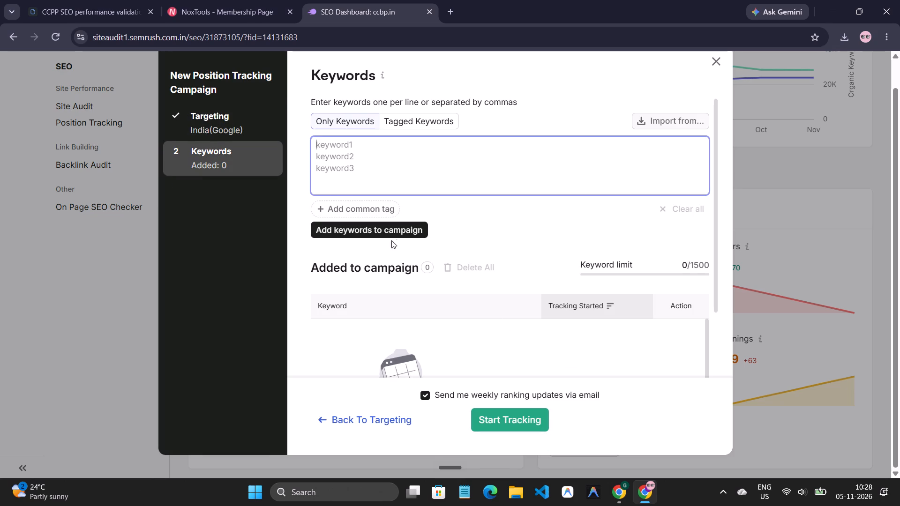
{"action": "scroll", "coordinate": [458, 263], "scroll_direction": "down", "scroll_amount": 1}
{"action": "scroll", "coordinate": [460, 265], "scroll_direction": "up", "scroll_amount": 1}
{"action": "left_click", "coordinate": [431, 132]}
{"action": "left_click", "coordinate": [415, 124]}
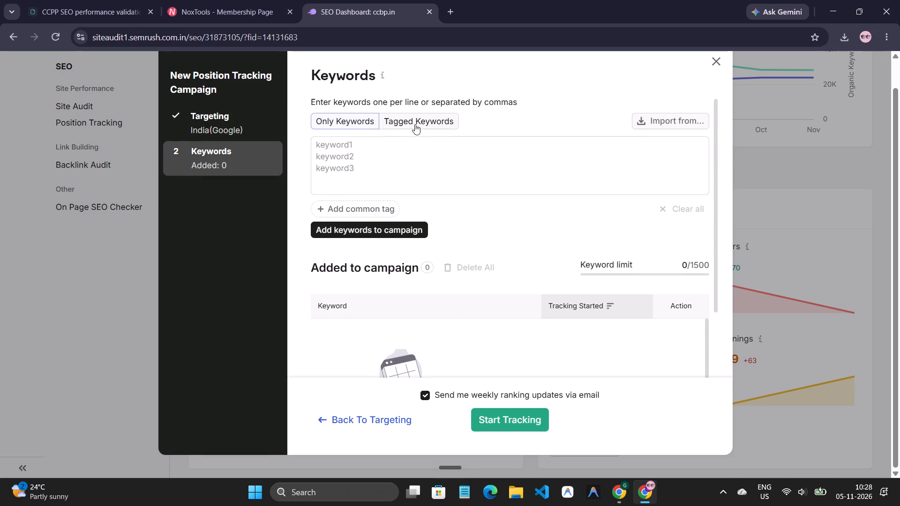
{"action": "left_click", "coordinate": [341, 124]}
{"action": "scroll", "coordinate": [480, 210], "scroll_direction": "down", "scroll_amount": 2}
{"action": "scroll", "coordinate": [480, 210], "scroll_direction": "up", "scroll_amount": 1}
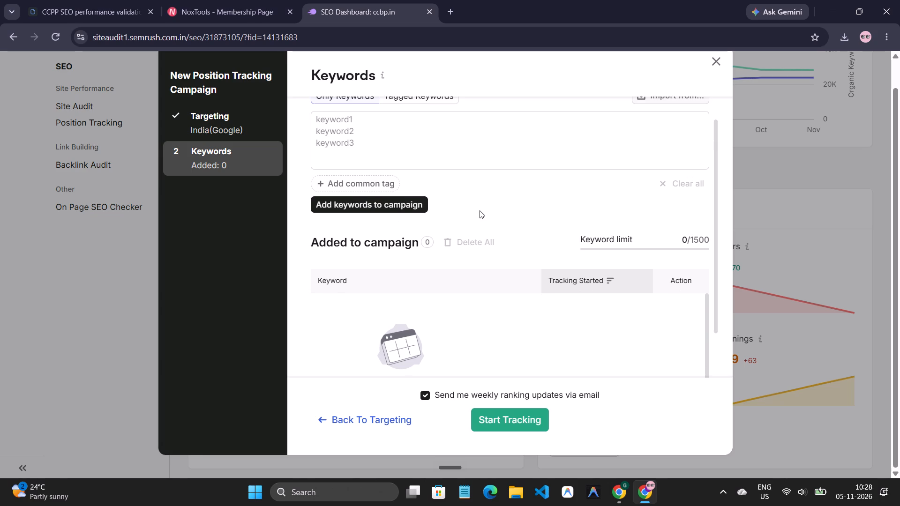
{"action": "scroll", "coordinate": [480, 210], "scroll_direction": "up", "scroll_amount": 1}
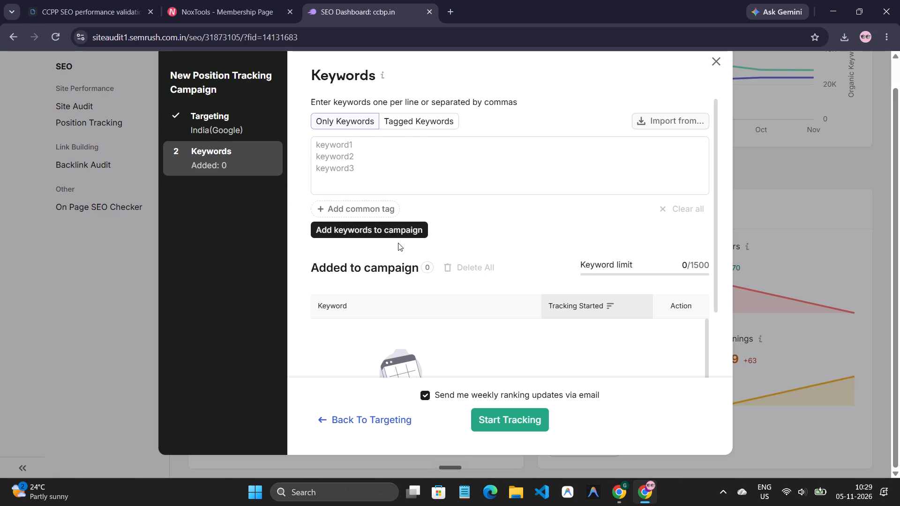
{"action": "scroll", "coordinate": [398, 243], "scroll_direction": "down", "scroll_amount": 4}
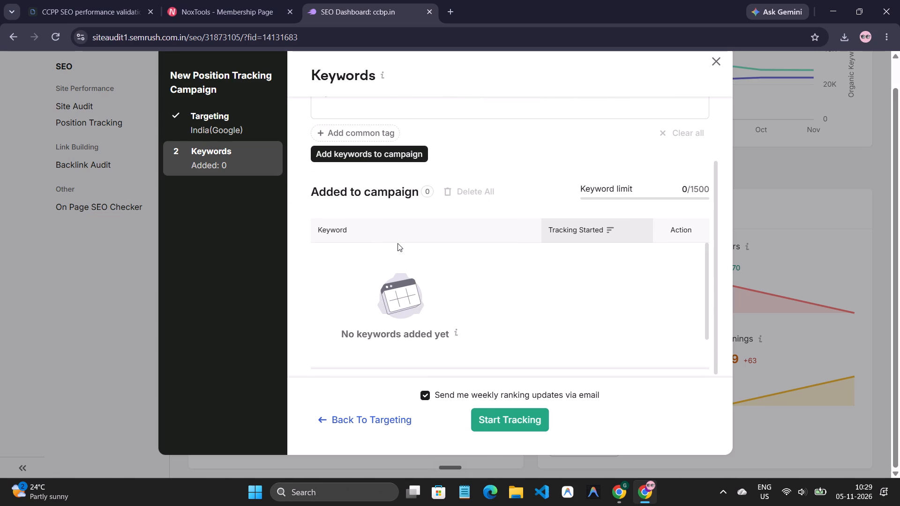
{"action": "scroll", "coordinate": [397, 243], "scroll_direction": "up", "scroll_amount": 3}
{"action": "scroll", "coordinate": [397, 243], "scroll_direction": "down", "scroll_amount": 3}
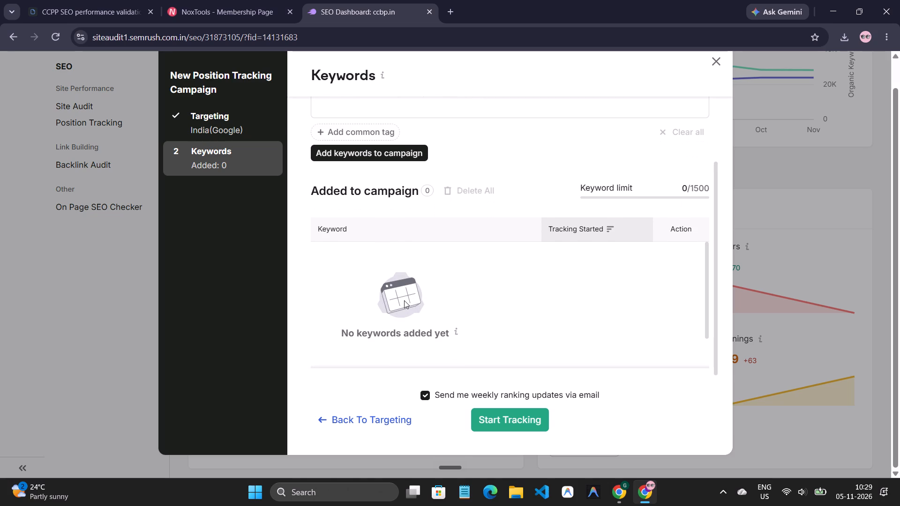
{"action": "scroll", "coordinate": [404, 300], "scroll_direction": "up", "scroll_amount": 3}
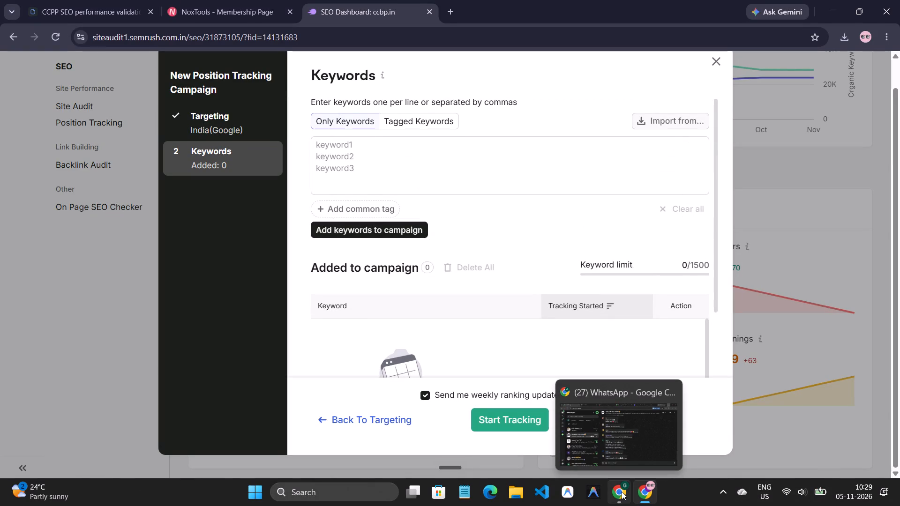
Go to Google Sheets in a new tab and open the NxtWave_Intensive_SEO_Tracker spreadsheet listed under Previous 7 days.
{"action": "left_click", "coordinate": [455, 17]}
{"action": "left_click", "coordinate": [858, 68]}
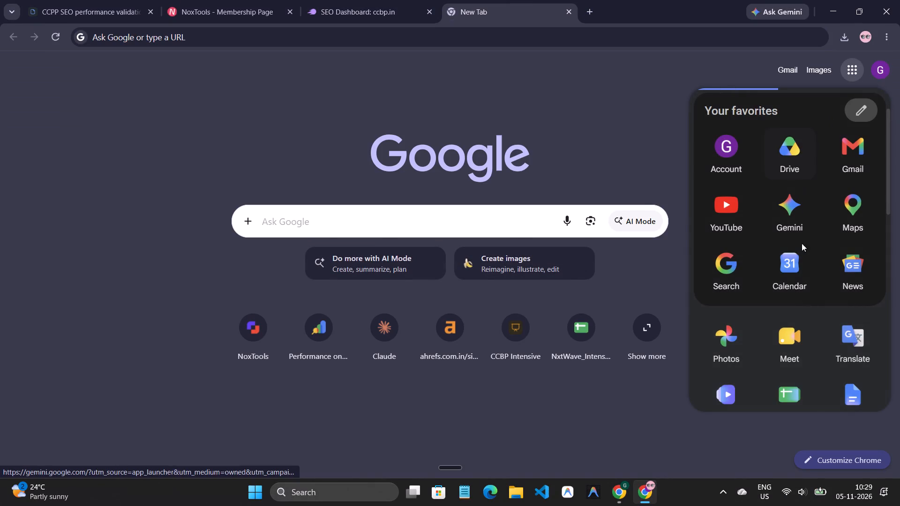
{"action": "left_click", "coordinate": [804, 386]}
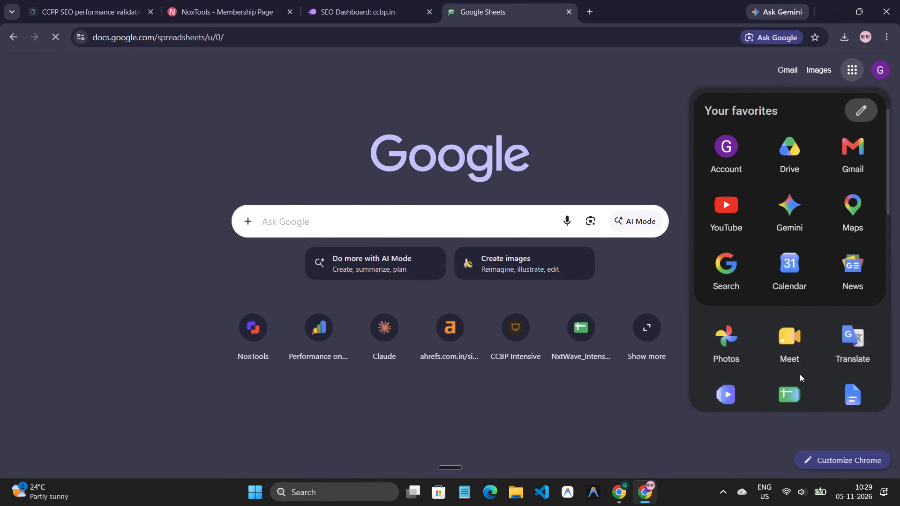
{"action": "scroll", "coordinate": [219, 240], "scroll_direction": "down", "scroll_amount": 3}
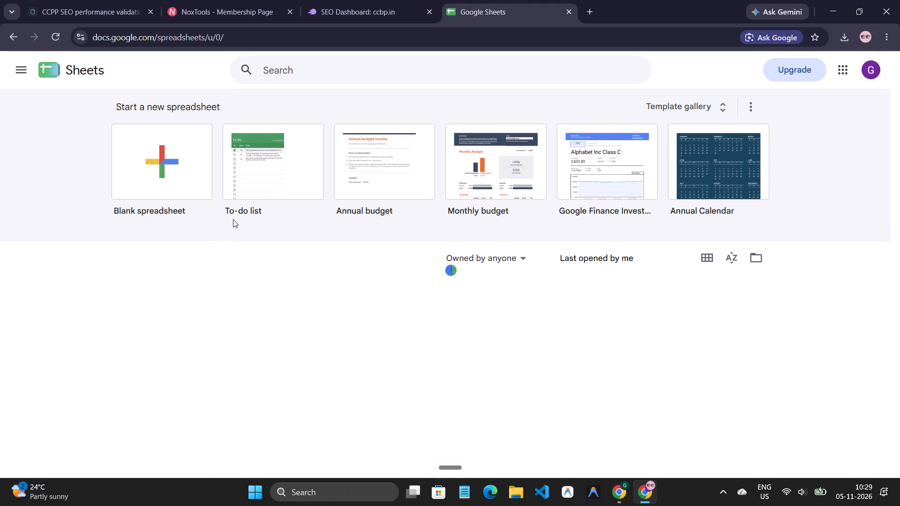
{"action": "scroll", "coordinate": [312, 221], "scroll_direction": "down", "scroll_amount": 2}
{"action": "left_click", "coordinate": [237, 184]}
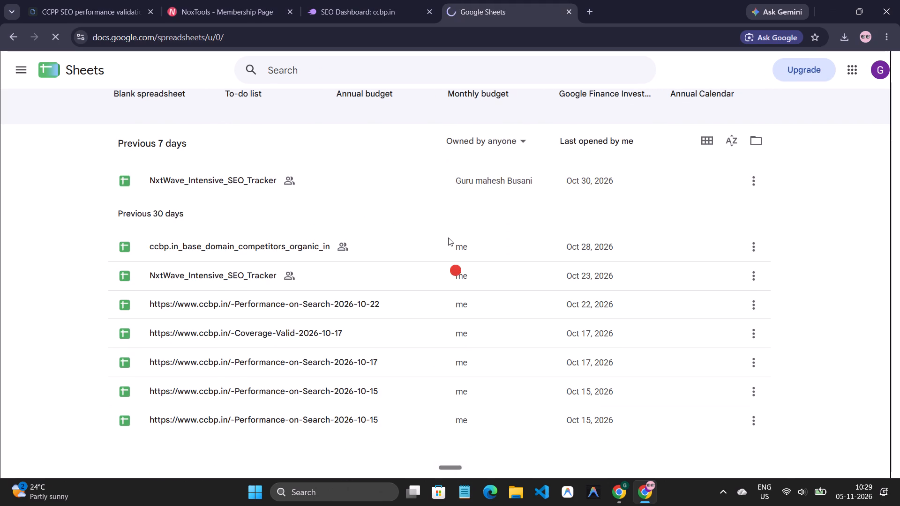
Copy the keywords in A2:A10 of the tracker's Keywords sheet and return to the campaign's Keywords stage.
{"action": "scroll", "coordinate": [309, 264], "scroll_direction": "down", "scroll_amount": 3}
{"action": "scroll", "coordinate": [317, 389], "scroll_direction": "down", "scroll_amount": 1}
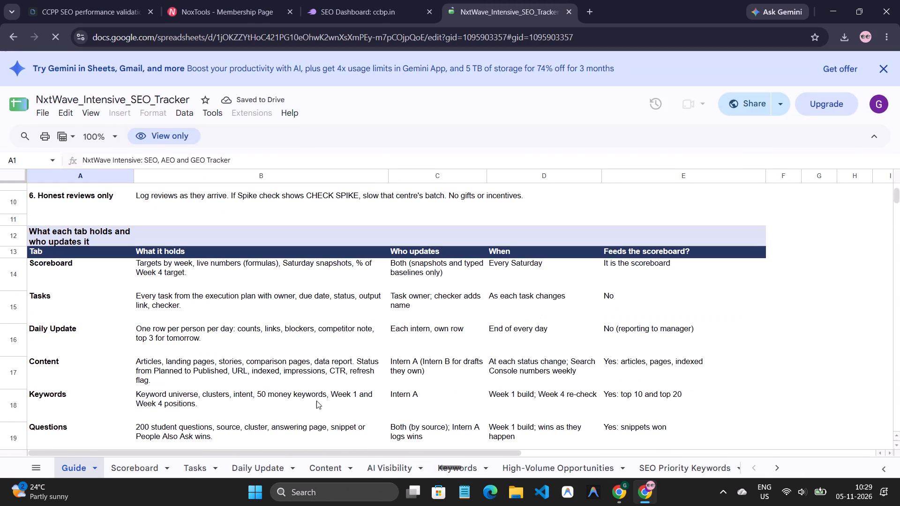
{"action": "left_click", "coordinate": [478, 474]}
{"action": "scroll", "coordinate": [183, 274], "scroll_direction": "down", "scroll_amount": 1}
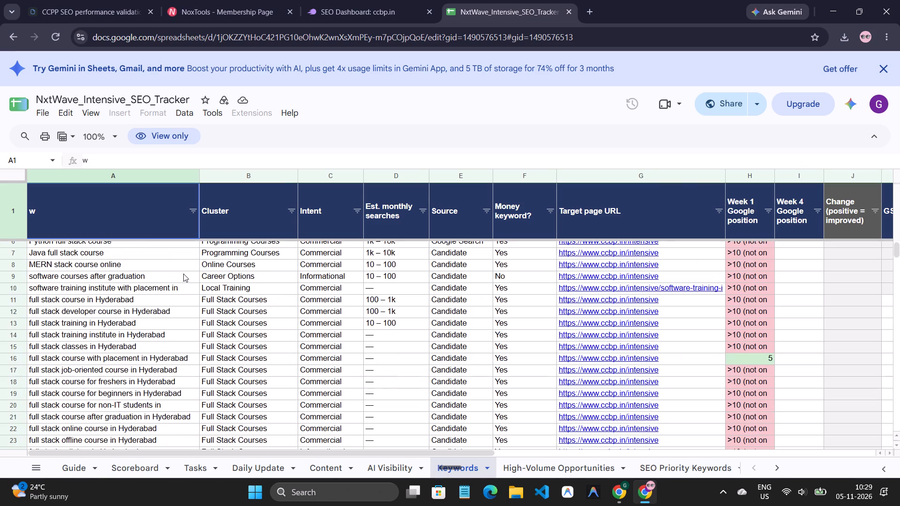
{"action": "scroll", "coordinate": [183, 274], "scroll_direction": "up", "scroll_amount": 2}
{"action": "left_click_drag", "start_coordinate": [25, 248], "coordinate": [82, 310]}
{"action": "left_click_drag", "start_coordinate": [37, 253], "coordinate": [36, 255]}
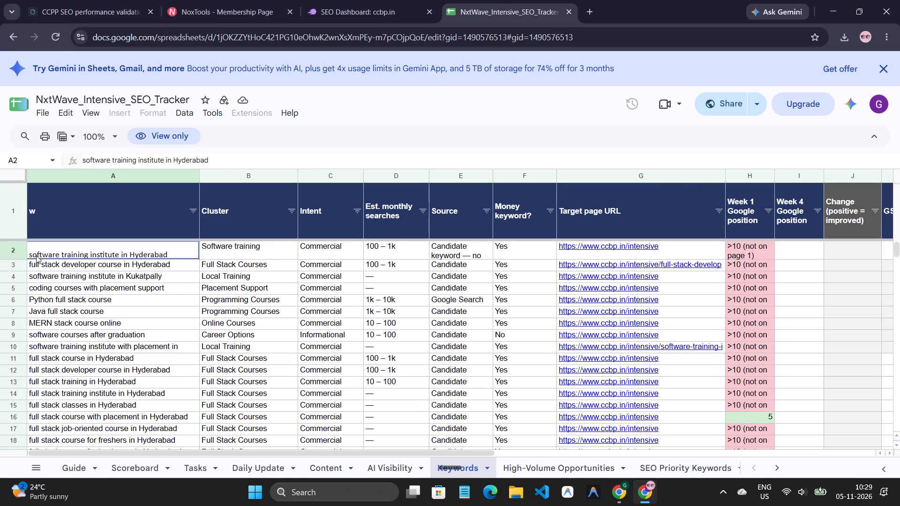
{"action": "left_click_drag", "start_coordinate": [36, 255], "coordinate": [52, 326]}
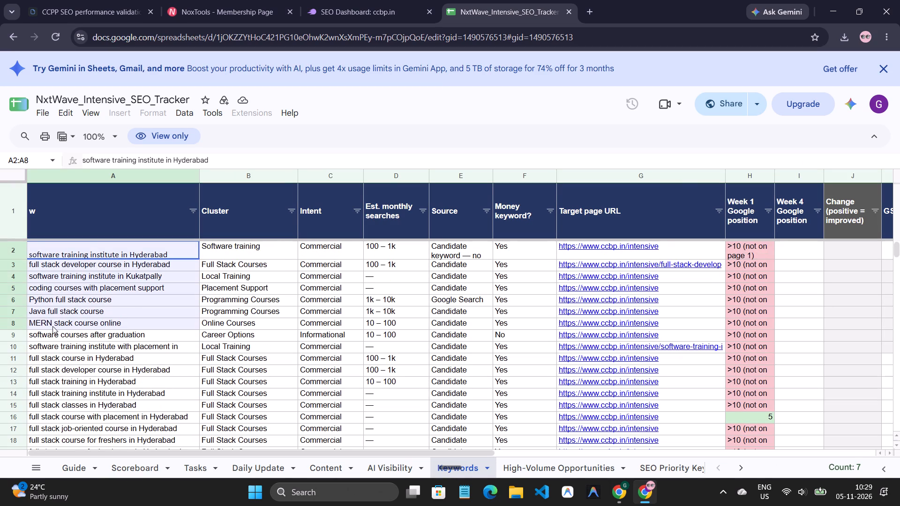
{"action": "left_click_drag", "start_coordinate": [52, 326], "coordinate": [53, 346]}
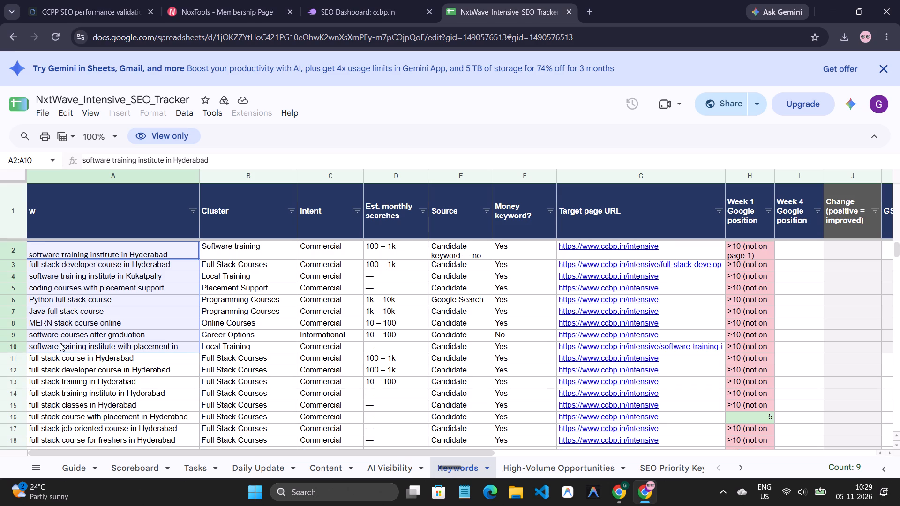
{"action": "key", "text": "ctrl+c"}
{"action": "left_click", "coordinate": [346, 9]}
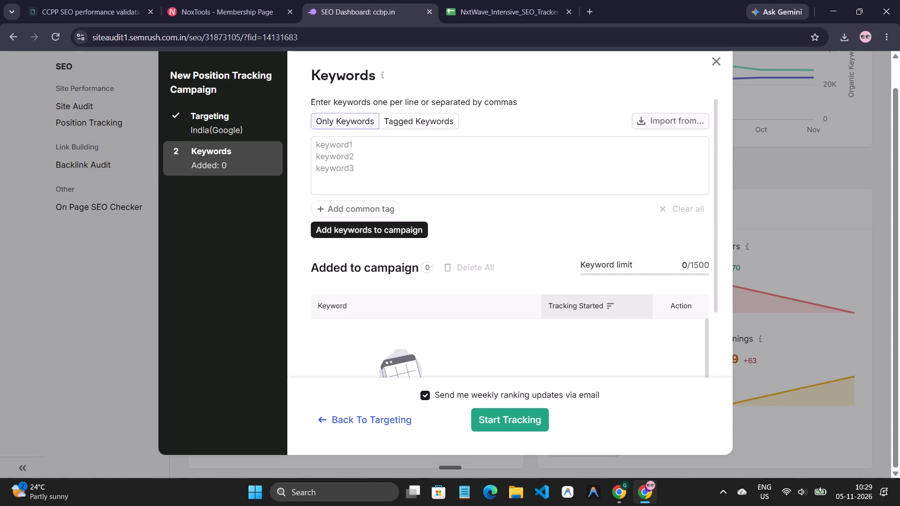
Paste the copied A2:A10 tracker keywords into the campaign's Only Keywords entry box and look over the list.
{"action": "left_click", "coordinate": [401, 166]}
{"action": "key", "text": "ctrl+v"}
{"action": "scroll", "coordinate": [398, 172], "scroll_direction": "down", "scroll_amount": 2}
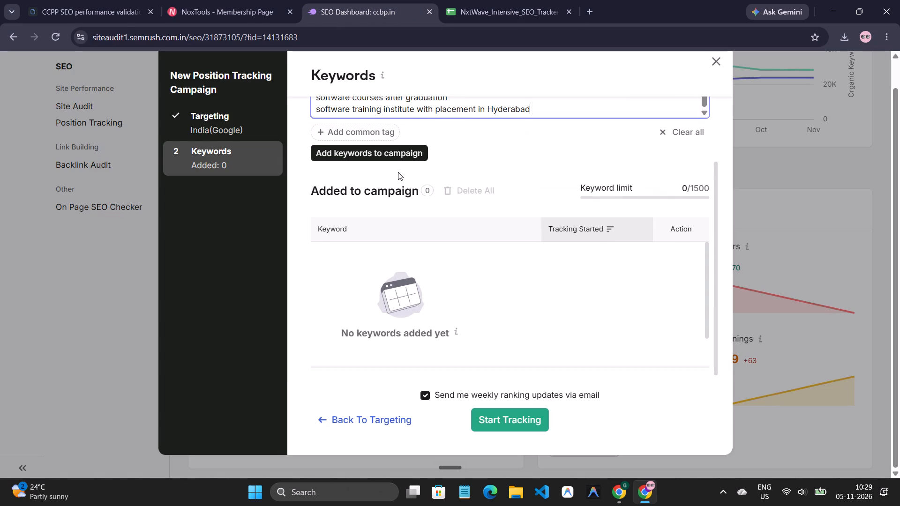
{"action": "scroll", "coordinate": [398, 172], "scroll_direction": "up", "scroll_amount": 5}
{"action": "scroll", "coordinate": [398, 172], "scroll_direction": "down", "scroll_amount": 1}
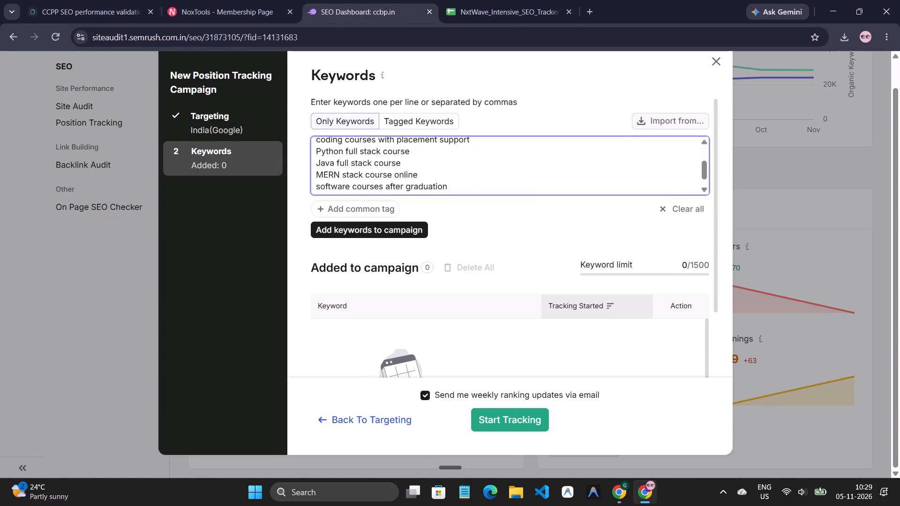
{"action": "scroll", "coordinate": [398, 172], "scroll_direction": "down", "scroll_amount": 2}
Copy the keywords in A16:A18 of the tracker's Keywords sheet and append them on a new line in the campaign's keyword box.
{"action": "left_click", "coordinate": [482, 0]}
{"action": "left_click", "coordinate": [175, 316]}
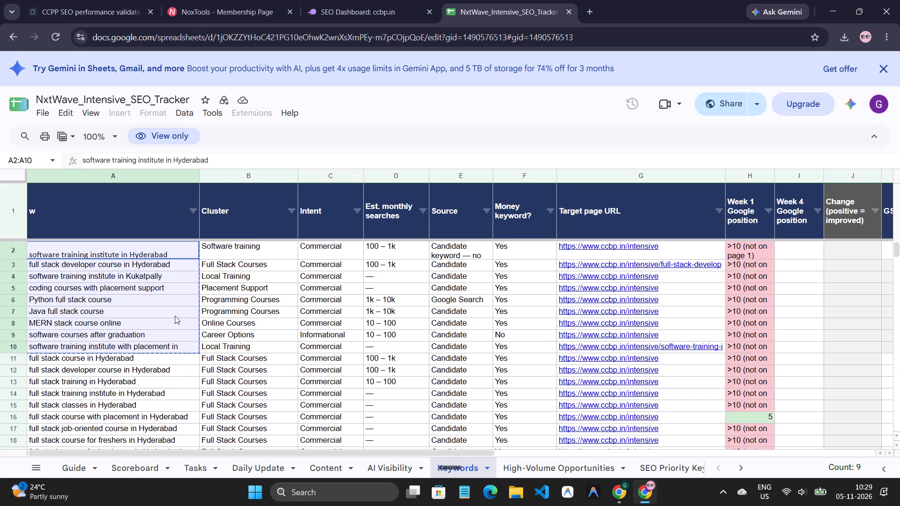
{"action": "scroll", "coordinate": [174, 313], "scroll_direction": "down", "scroll_amount": 1}
{"action": "scroll", "coordinate": [105, 315], "scroll_direction": "down", "scroll_amount": 1}
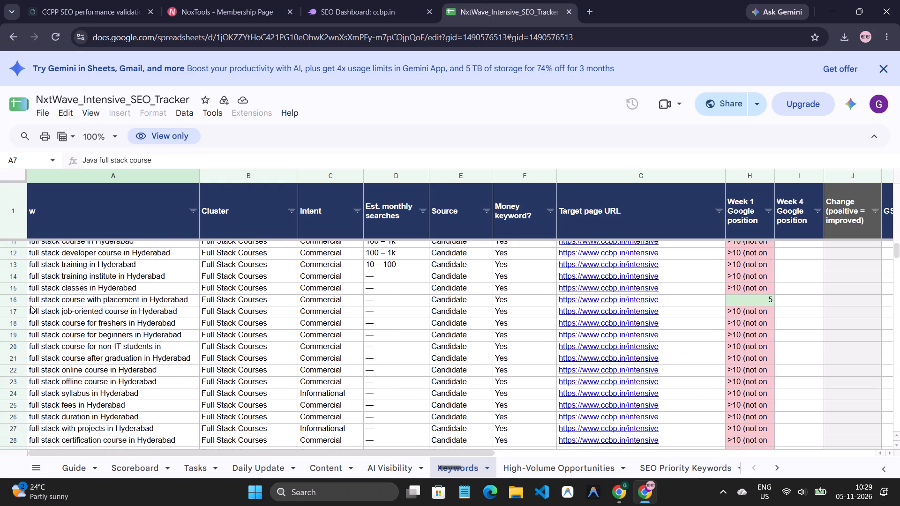
{"action": "left_click_drag", "start_coordinate": [30, 305], "coordinate": [39, 333]}
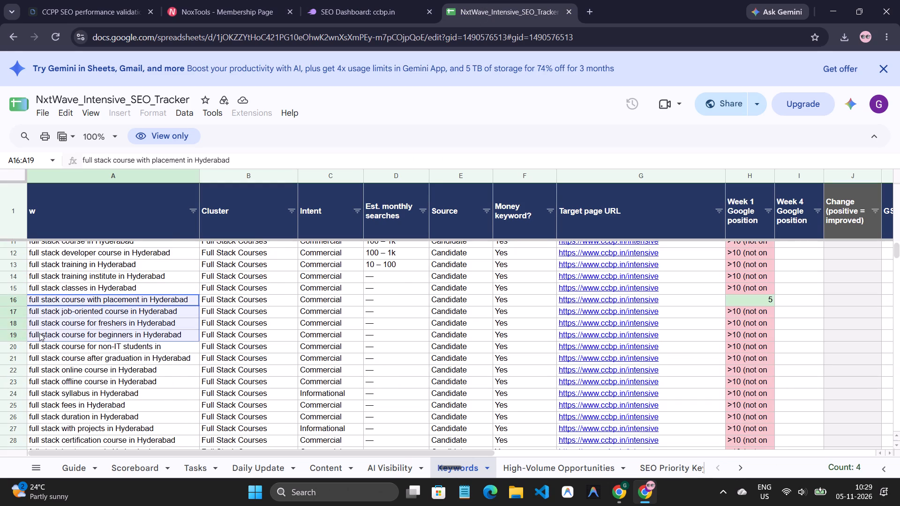
{"action": "left_click", "coordinate": [39, 333]}
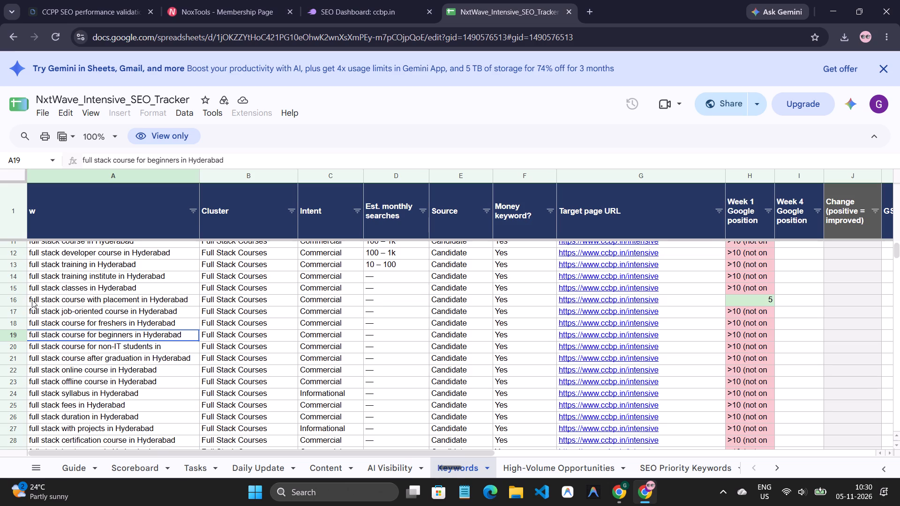
{"action": "left_click_drag", "start_coordinate": [32, 300], "coordinate": [43, 322]}
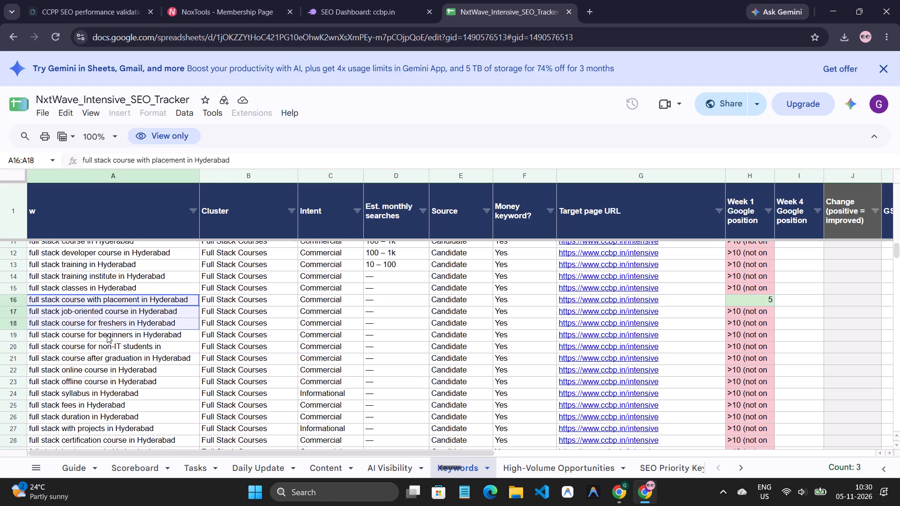
{"action": "key", "text": "ctrl+c"}
{"action": "left_click", "coordinate": [372, 0]}
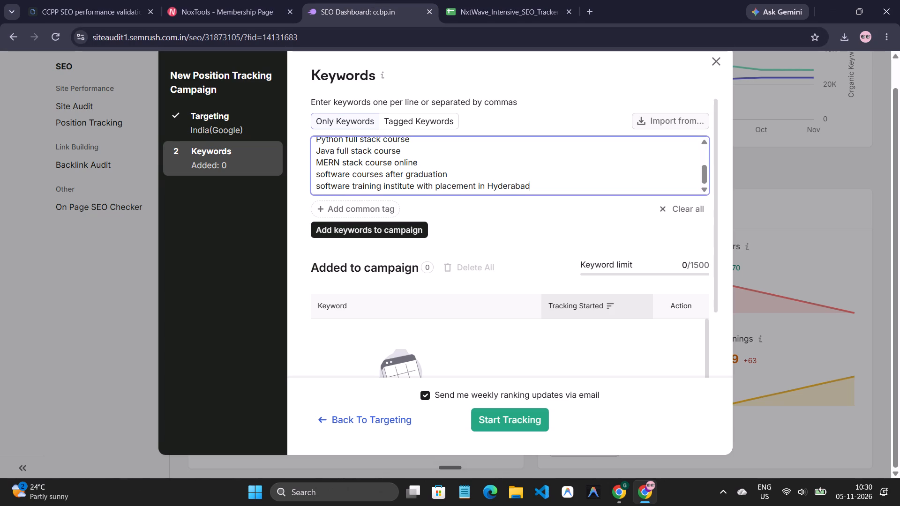
{"action": "key", "text": "shift+Return"}
{"action": "key", "text": "ctrl+v"}
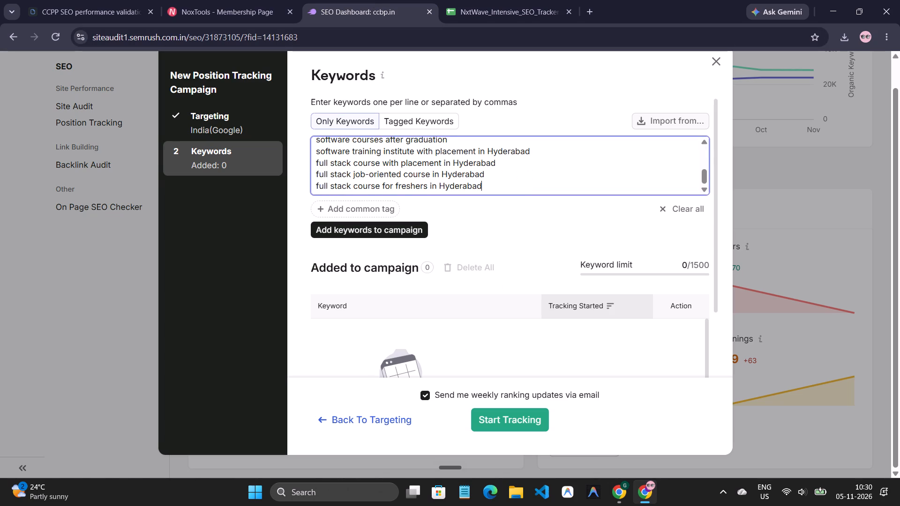
Copy the software development keywords in A37:A42 of the tracker and append them on a new line in the campaign's keyword box.
{"action": "left_click", "coordinate": [473, 0]}
{"action": "left_click", "coordinate": [158, 323]}
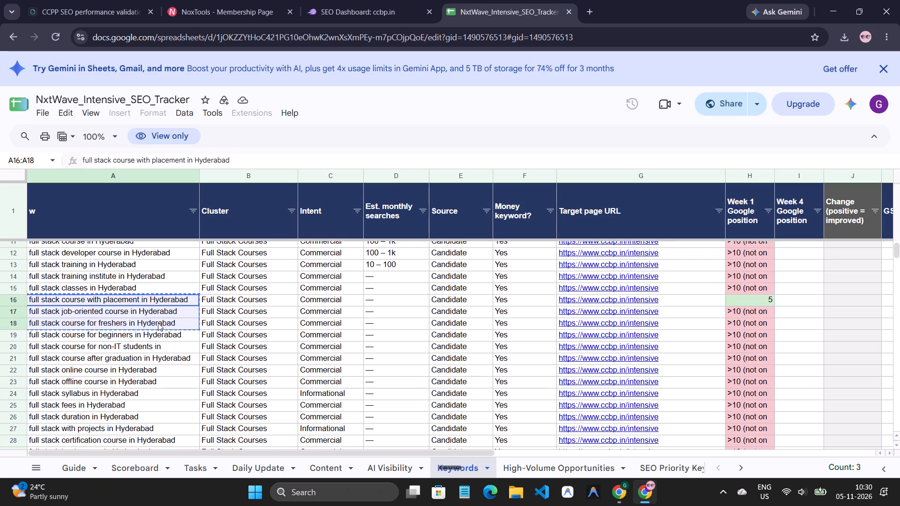
{"action": "scroll", "coordinate": [158, 323], "scroll_direction": "down", "scroll_amount": 2}
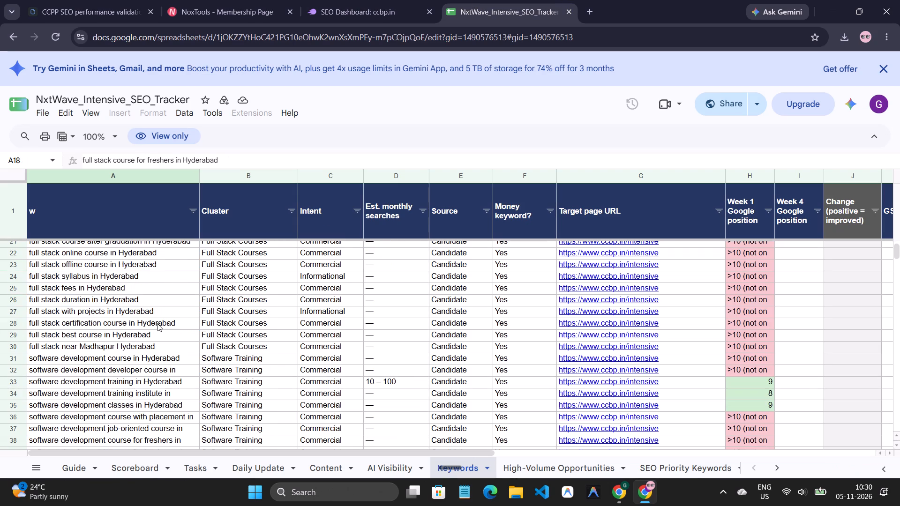
{"action": "scroll", "coordinate": [157, 323], "scroll_direction": "down", "scroll_amount": 2}
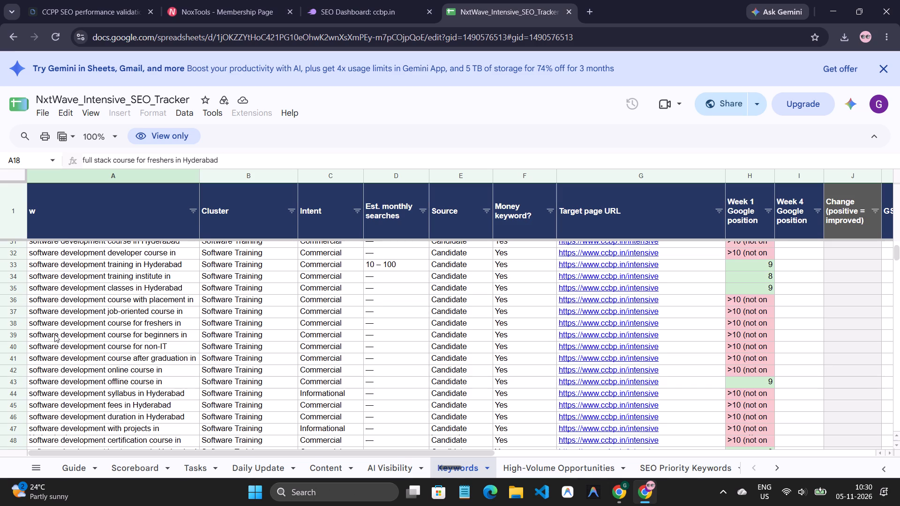
{"action": "left_click_drag", "start_coordinate": [46, 314], "coordinate": [49, 330]}
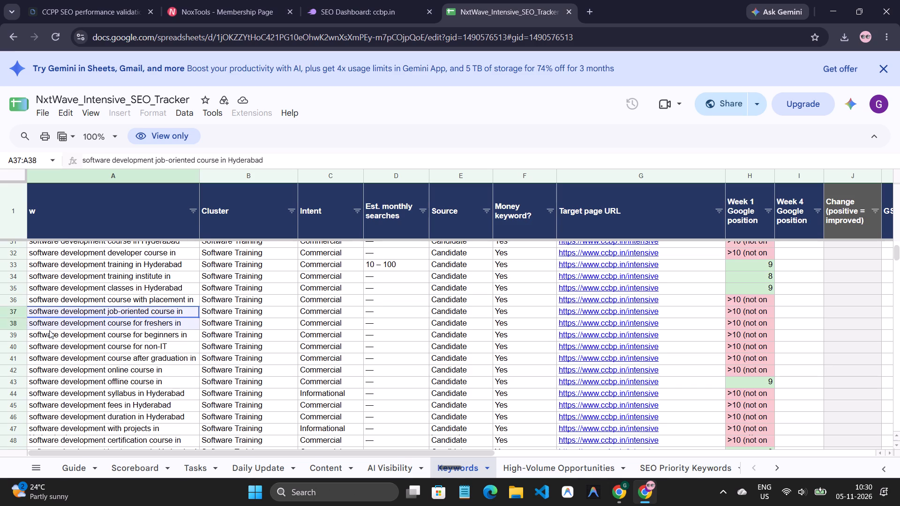
{"action": "left_click_drag", "start_coordinate": [49, 330], "coordinate": [53, 368]}
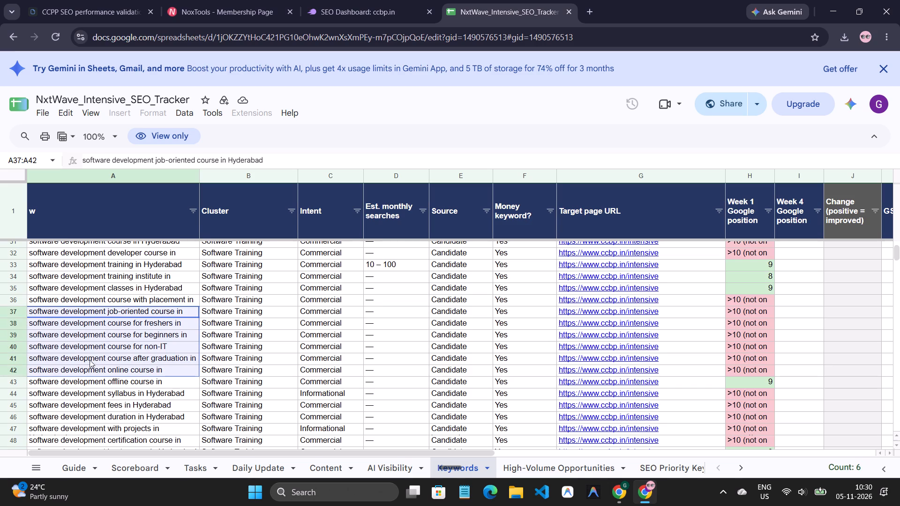
{"action": "key", "text": "ctrl+c"}
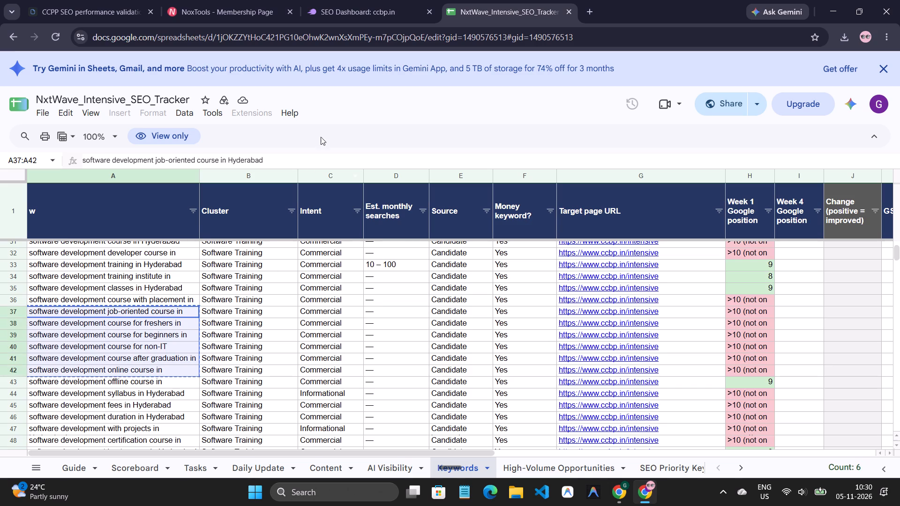
{"action": "left_click", "coordinate": [377, 0]}
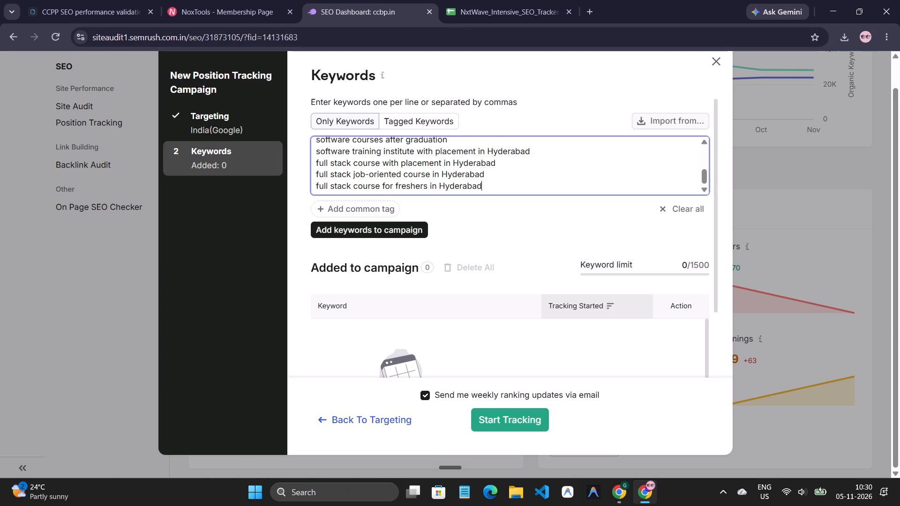
{"action": "key", "text": "shift+Return"}
{"action": "key", "text": "ctrl+v"}
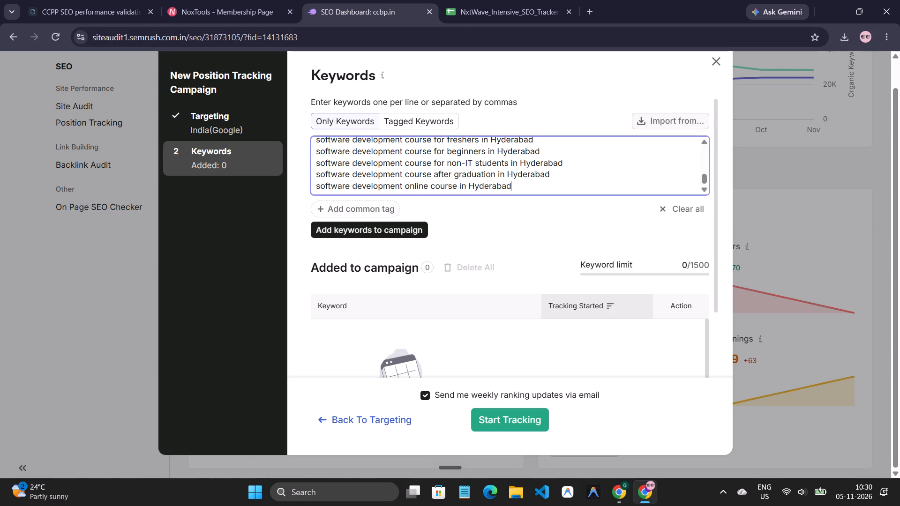
Copy the Python and Java full stack keywords in A69:A71 of the tracker, append them to the campaign's keyword box, and review the list.
{"action": "left_click", "coordinate": [496, 0]}
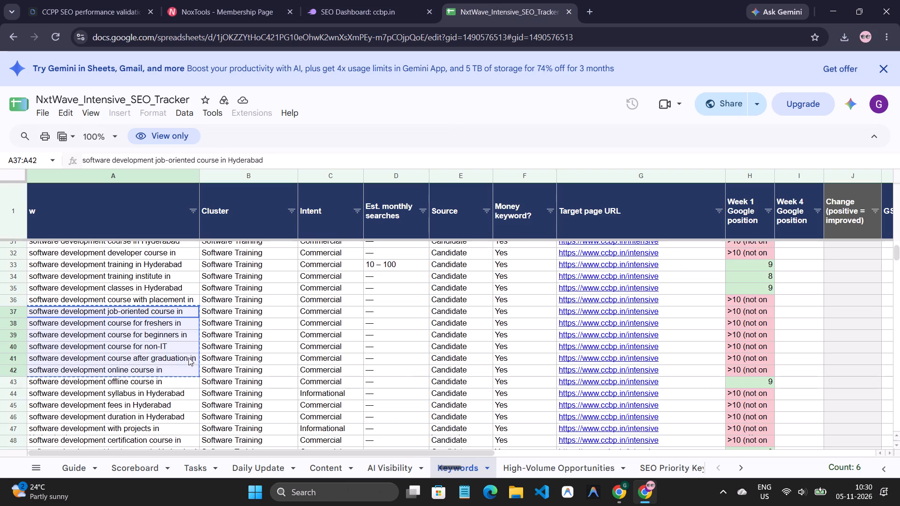
{"action": "left_click", "coordinate": [145, 366]}
{"action": "scroll", "coordinate": [144, 360], "scroll_direction": "down", "scroll_amount": 4}
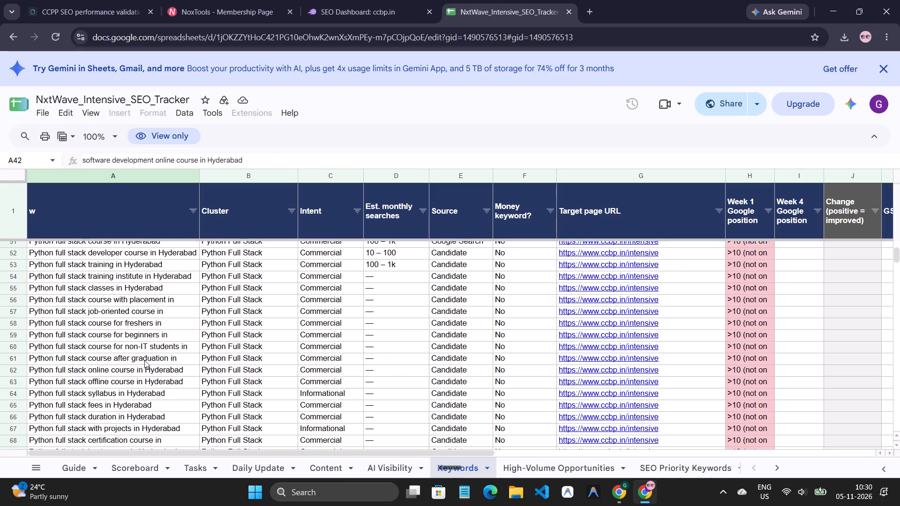
{"action": "scroll", "coordinate": [144, 360], "scroll_direction": "down", "scroll_amount": 1}
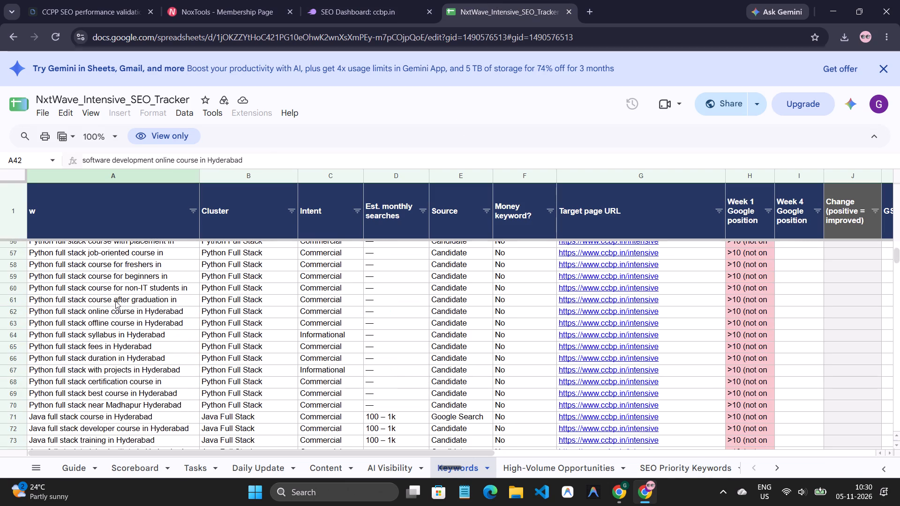
{"action": "scroll", "coordinate": [120, 327], "scroll_direction": "down", "scroll_amount": 2}
{"action": "scroll", "coordinate": [111, 303], "scroll_direction": "up", "scroll_amount": 1}
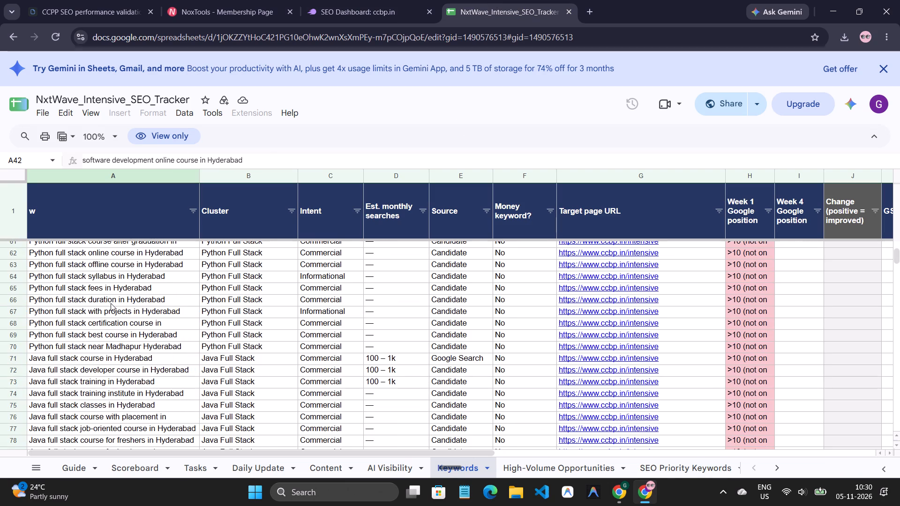
{"action": "left_click_drag", "start_coordinate": [29, 332], "coordinate": [30, 334]}
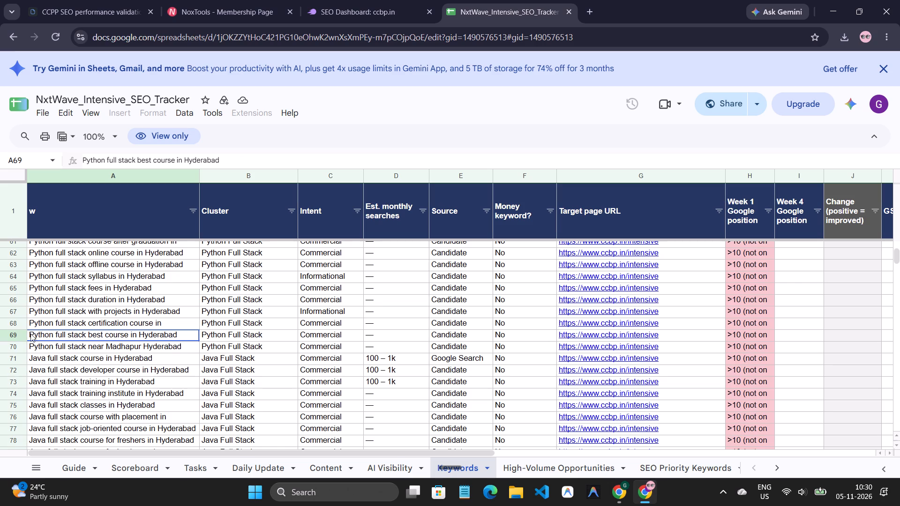
{"action": "left_click_drag", "start_coordinate": [30, 334], "coordinate": [42, 357]}
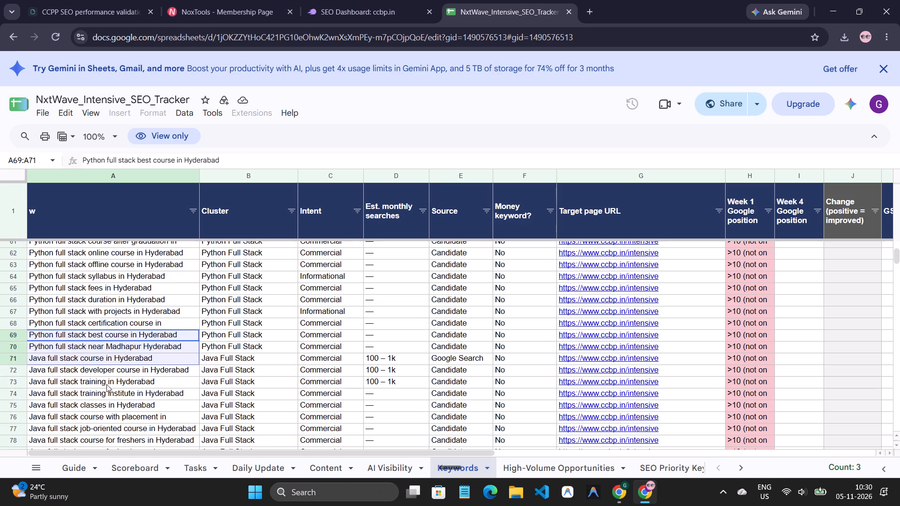
{"action": "key", "text": "ctrl+c"}
{"action": "left_click", "coordinate": [347, 0]}
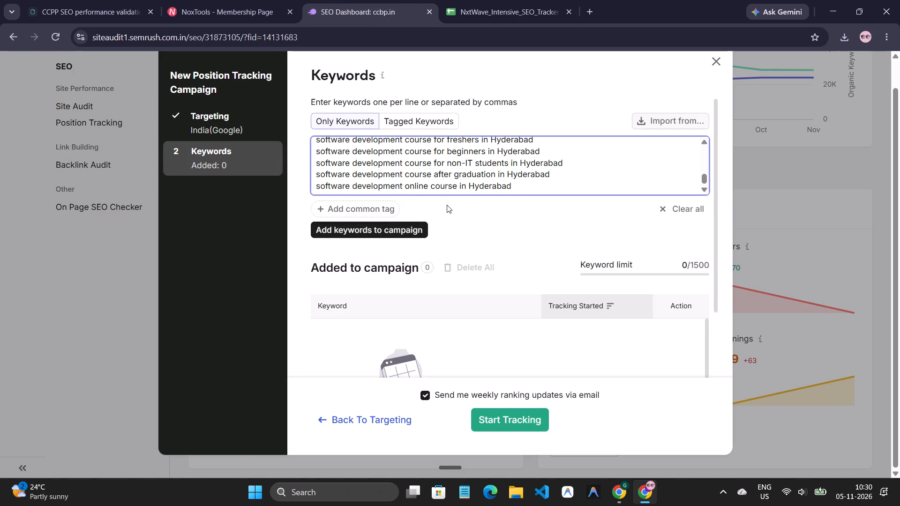
{"action": "key", "text": "shift+Return"}
{"action": "key", "text": "ctrl+v"}
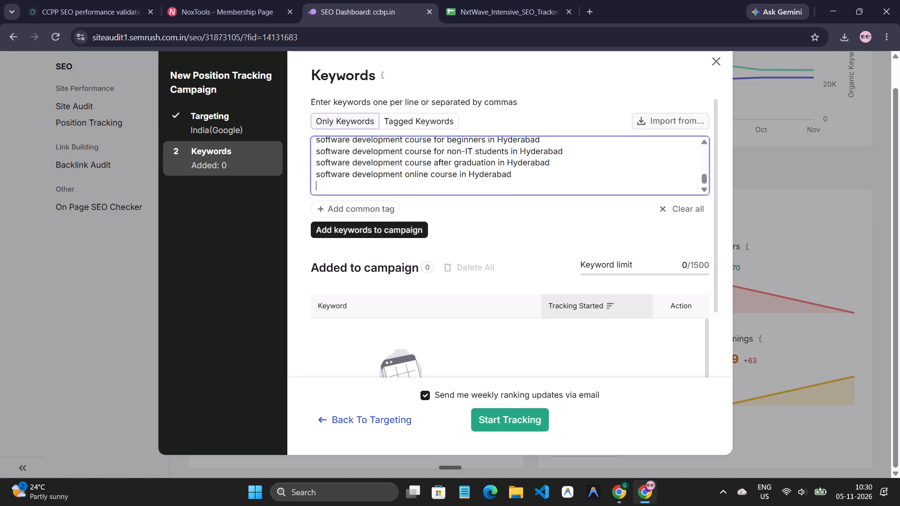
{"action": "scroll", "coordinate": [419, 158], "scroll_direction": "down", "scroll_amount": 1}
{"action": "scroll", "coordinate": [419, 158], "scroll_direction": "up", "scroll_amount": 2}
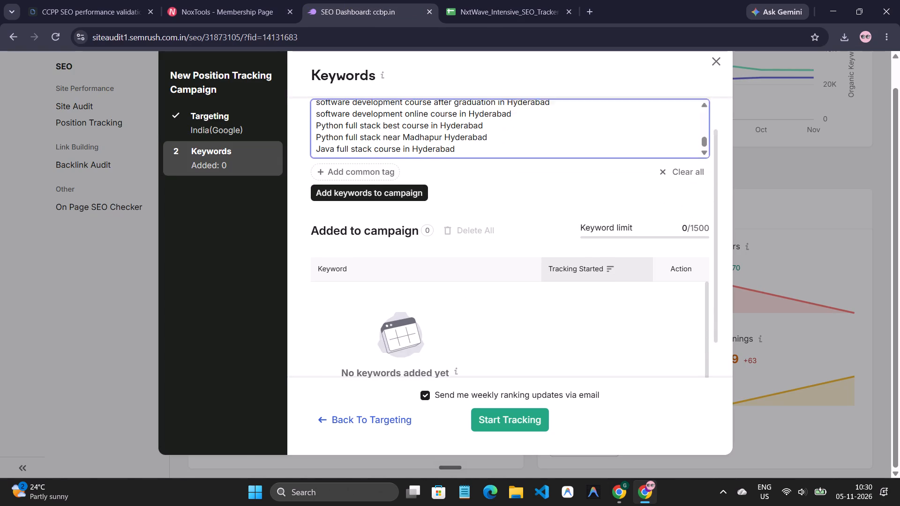
{"action": "scroll", "coordinate": [419, 158], "scroll_direction": "up", "scroll_amount": 8}
{"action": "scroll", "coordinate": [423, 149], "scroll_direction": "down", "scroll_amount": 2}
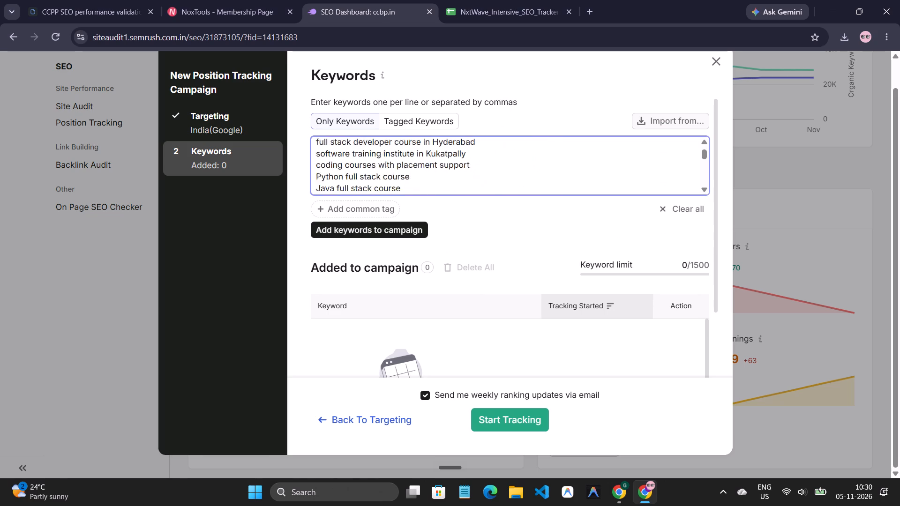
{"action": "scroll", "coordinate": [423, 149], "scroll_direction": "down", "scroll_amount": 3}
Copy the web development and beginner coding keywords in A167:A174 of the tracker and append them on a new line in the campaign's keyword box.
{"action": "left_click", "coordinate": [486, 4]}
{"action": "left_click", "coordinate": [163, 315]}
{"action": "scroll", "coordinate": [163, 315], "scroll_direction": "down", "scroll_amount": 1}
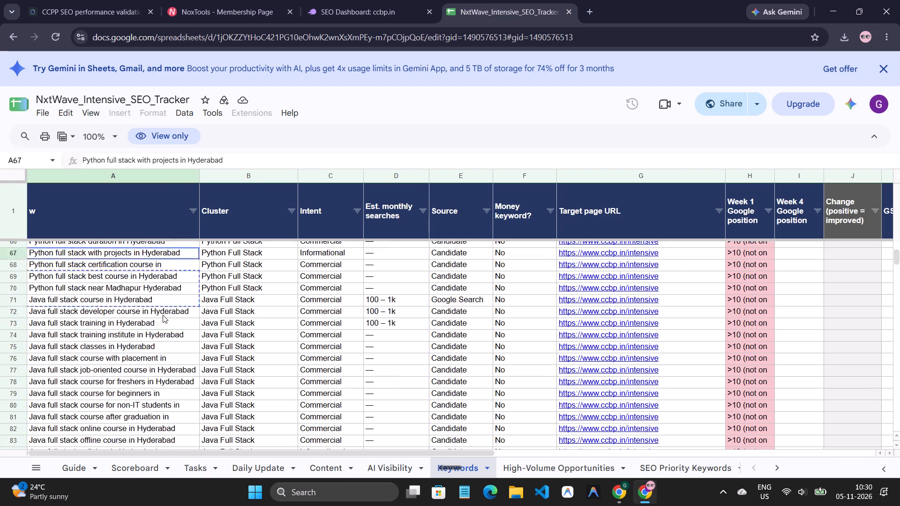
{"action": "scroll", "coordinate": [163, 315], "scroll_direction": "down", "scroll_amount": 7}
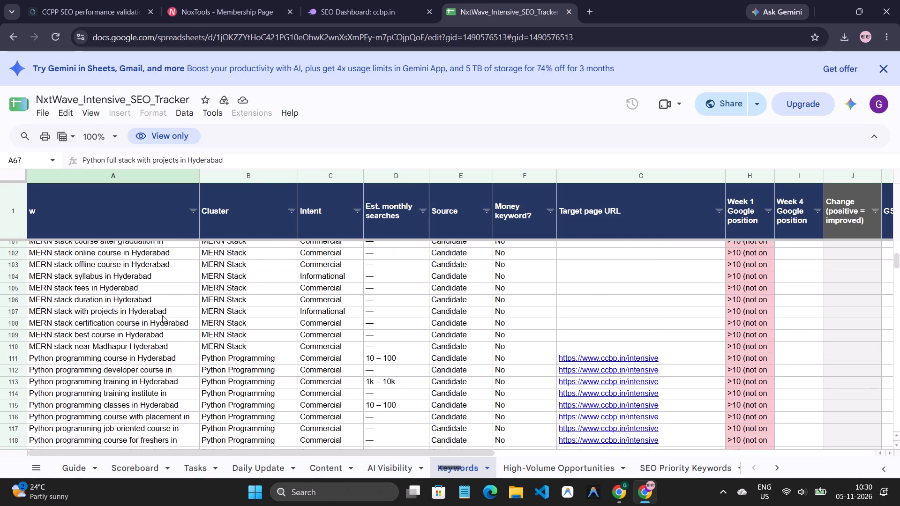
{"action": "scroll", "coordinate": [162, 315], "scroll_direction": "down", "scroll_amount": 12}
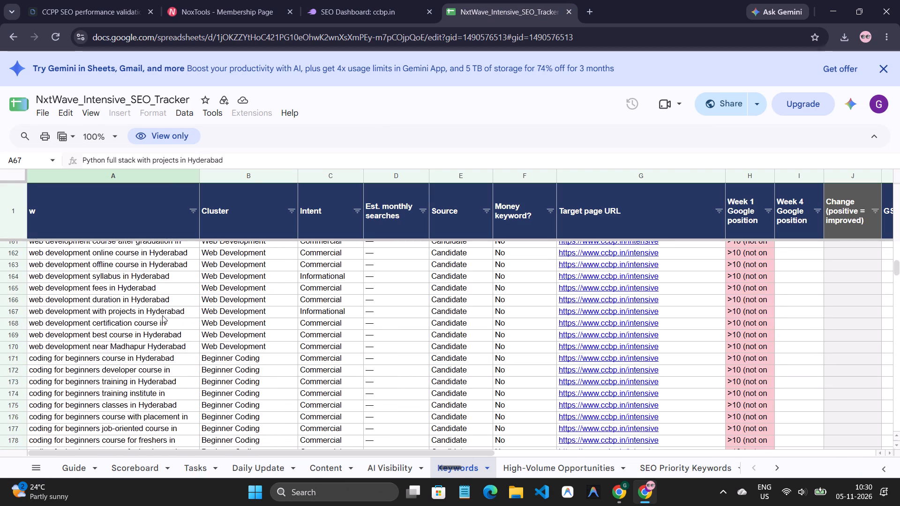
{"action": "scroll", "coordinate": [162, 315], "scroll_direction": "down", "scroll_amount": 2}
{"action": "scroll", "coordinate": [162, 315], "scroll_direction": "up", "scroll_amount": 3}
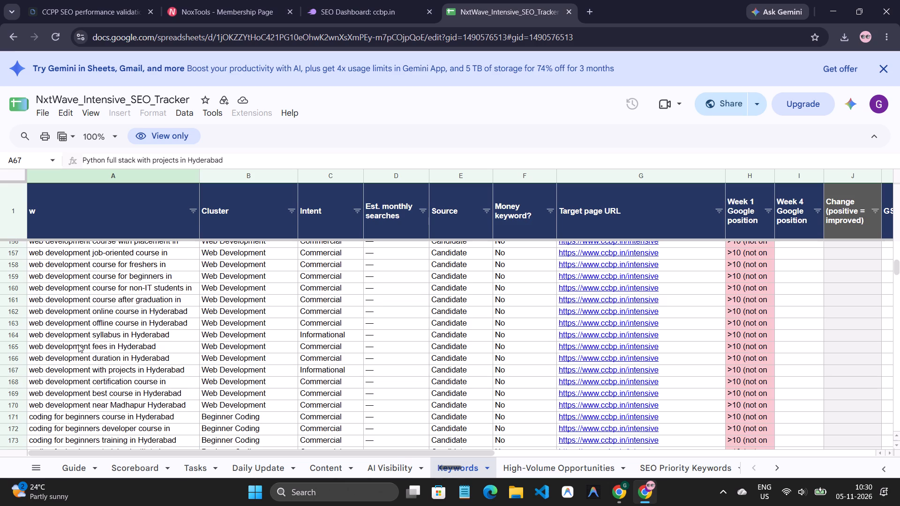
{"action": "scroll", "coordinate": [79, 344], "scroll_direction": "down", "scroll_amount": 2}
{"action": "scroll", "coordinate": [79, 345], "scroll_direction": "up", "scroll_amount": 1}
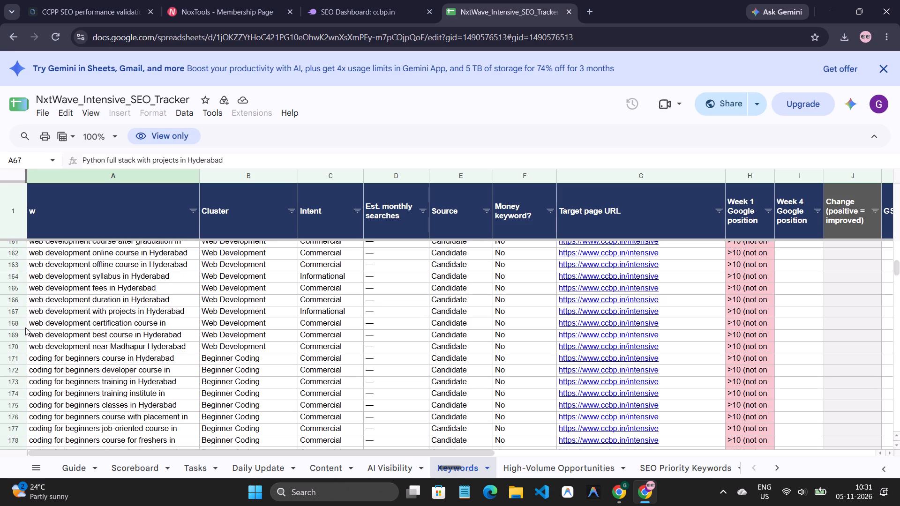
{"action": "left_click_drag", "start_coordinate": [25, 320], "coordinate": [45, 362]}
{"action": "left_click_drag", "start_coordinate": [105, 325], "coordinate": [108, 365]}
{"action": "left_click_drag", "start_coordinate": [108, 365], "coordinate": [109, 372]}
{"action": "left_click_drag", "start_coordinate": [100, 319], "coordinate": [102, 387]}
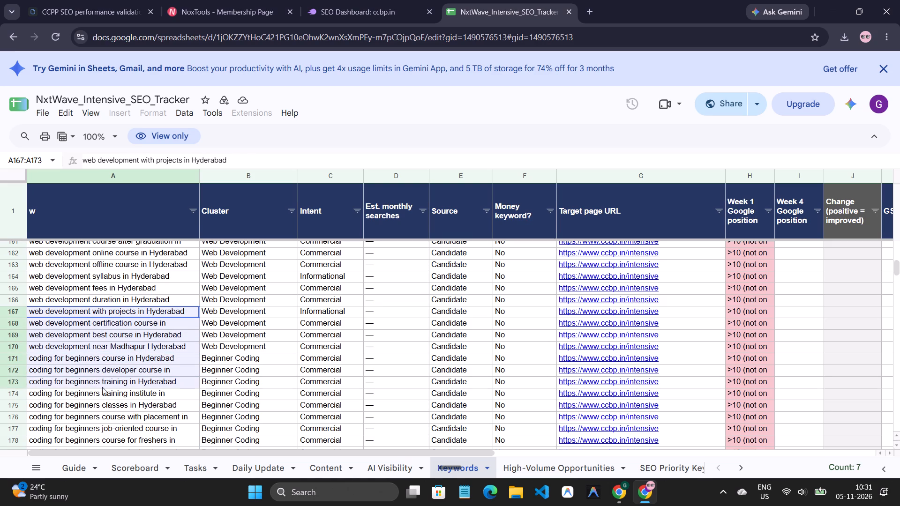
{"action": "left_click_drag", "start_coordinate": [102, 387], "coordinate": [102, 395]}
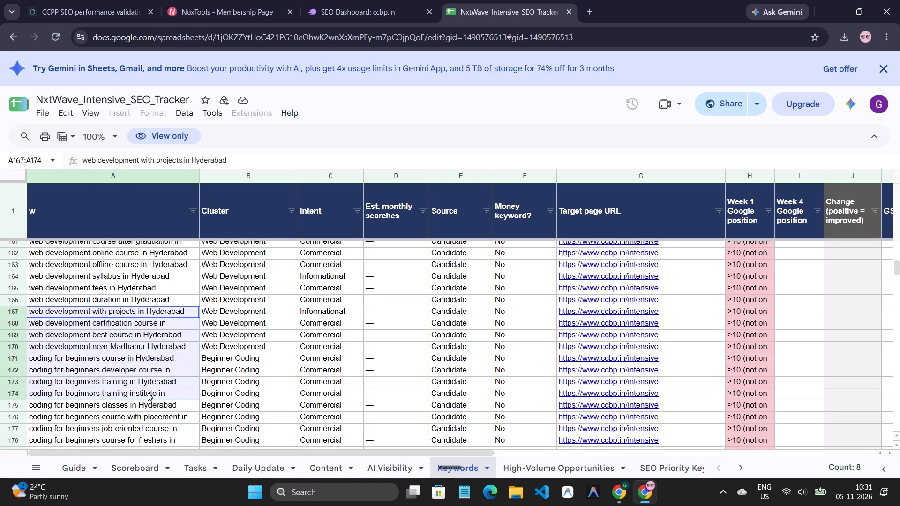
{"action": "key", "text": "ctrl+c"}
{"action": "left_click", "coordinate": [160, 379]}
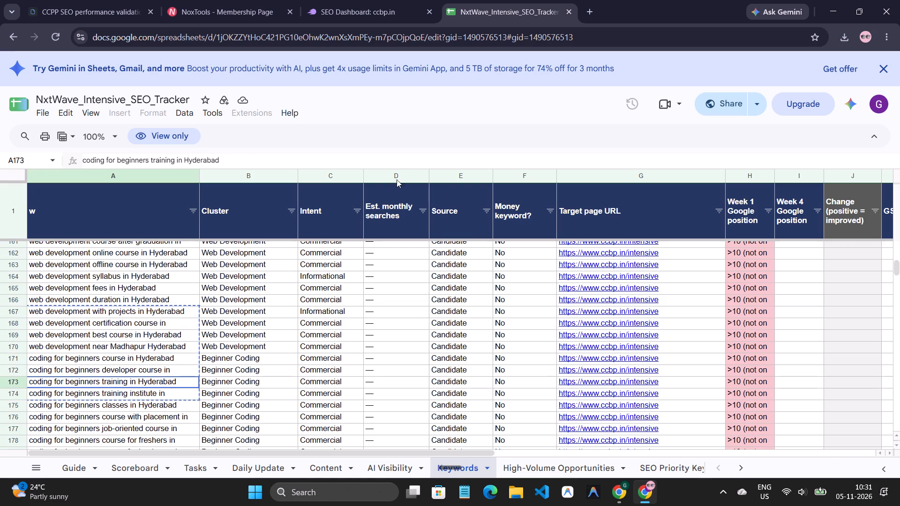
{"action": "left_click", "coordinate": [368, 0]}
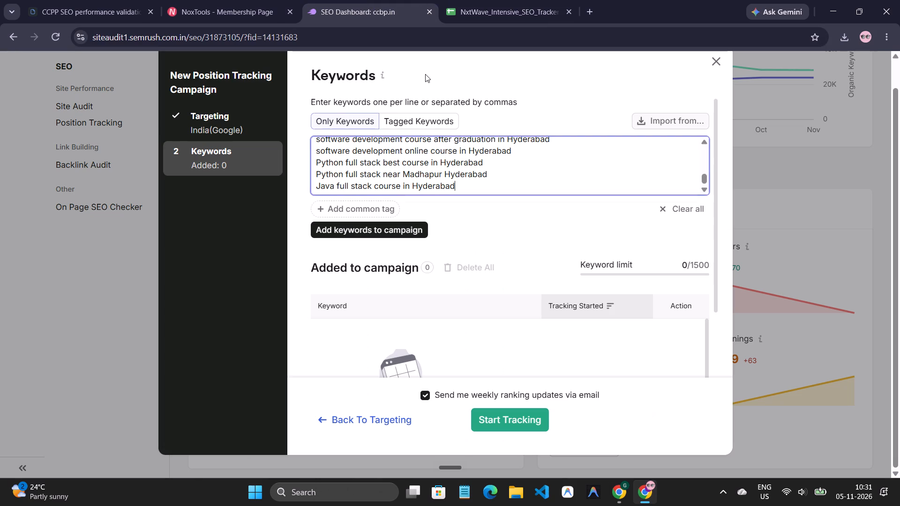
{"action": "key", "text": "shift+Return"}
{"action": "key", "text": "ctrl+v"}
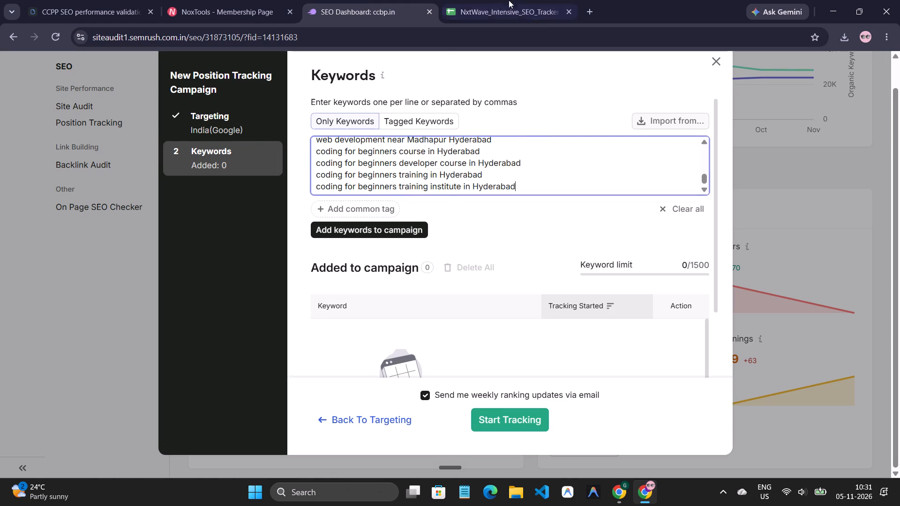
Copy the placement support syllabus and fees keywords in A224:A225 of the tracker and append them on a new line in the campaign's keyword box.
{"action": "left_click", "coordinate": [479, 0]}
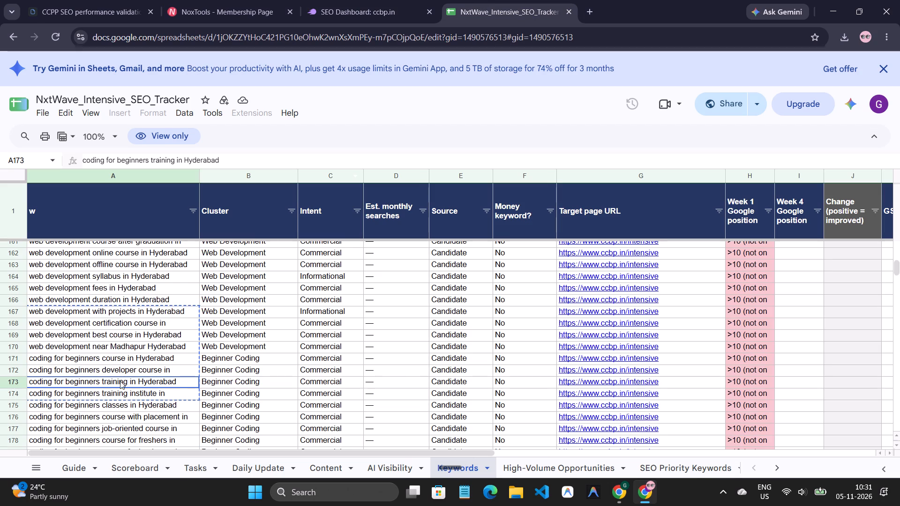
{"action": "scroll", "coordinate": [128, 369], "scroll_direction": "down", "scroll_amount": 7}
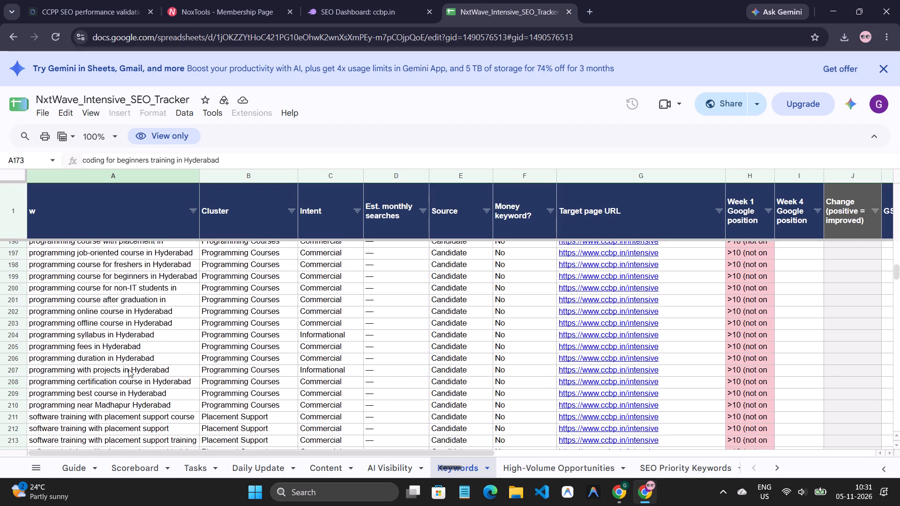
{"action": "scroll", "coordinate": [128, 369], "scroll_direction": "down", "scroll_amount": 5}
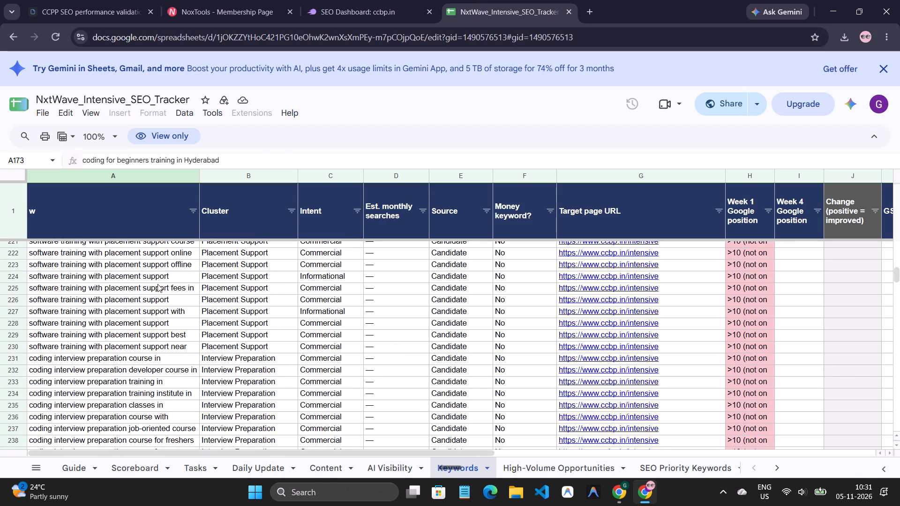
{"action": "left_click_drag", "start_coordinate": [157, 284], "coordinate": [160, 323]}
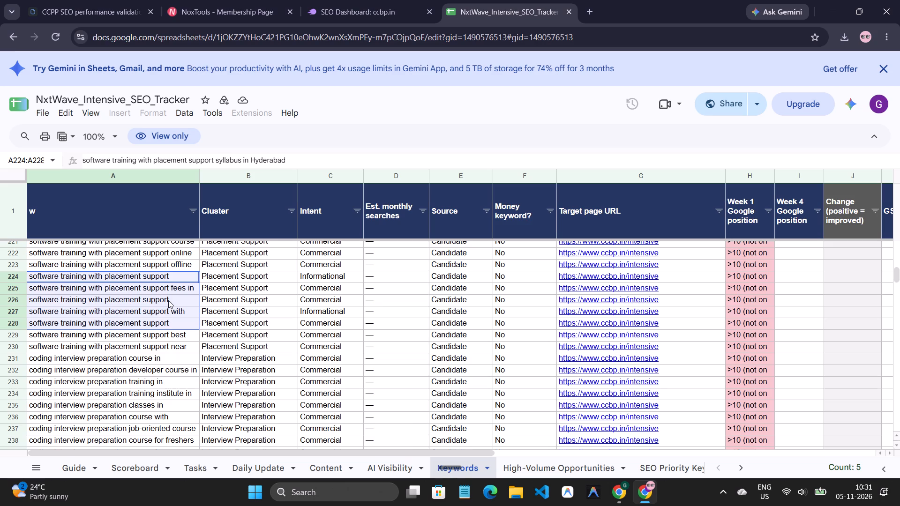
{"action": "left_click", "coordinate": [168, 300]}
{"action": "left_click_drag", "start_coordinate": [168, 271], "coordinate": [173, 298]}
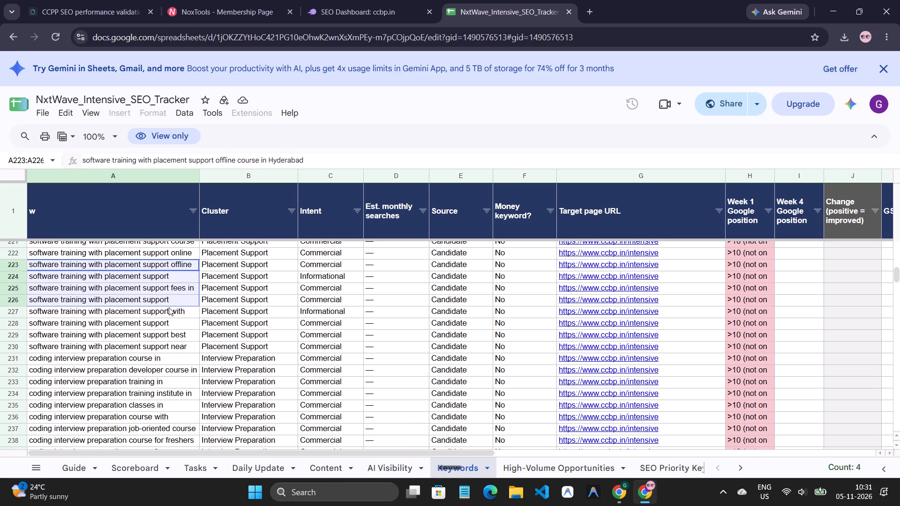
{"action": "left_click", "coordinate": [165, 314]}
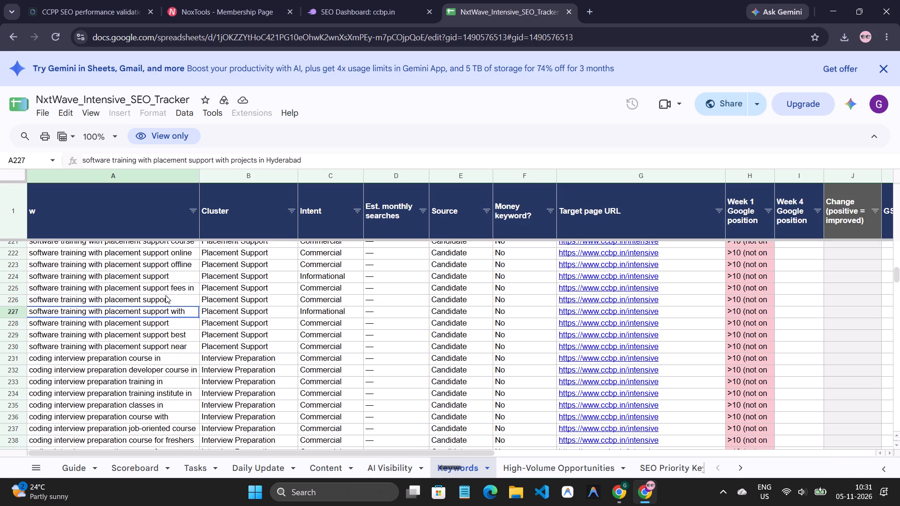
{"action": "left_click_drag", "start_coordinate": [168, 288], "coordinate": [172, 316]}
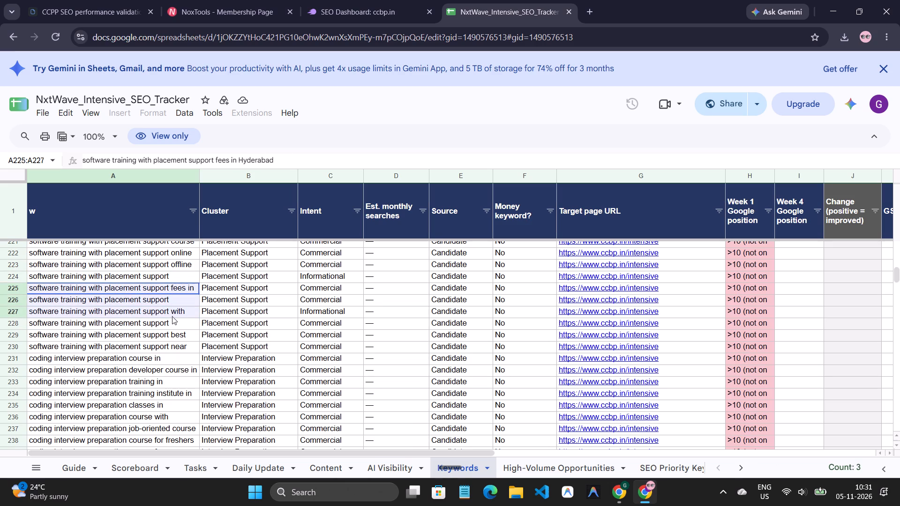
{"action": "left_click_drag", "start_coordinate": [172, 316], "coordinate": [172, 319]}
{"action": "left_click", "coordinate": [172, 319]}
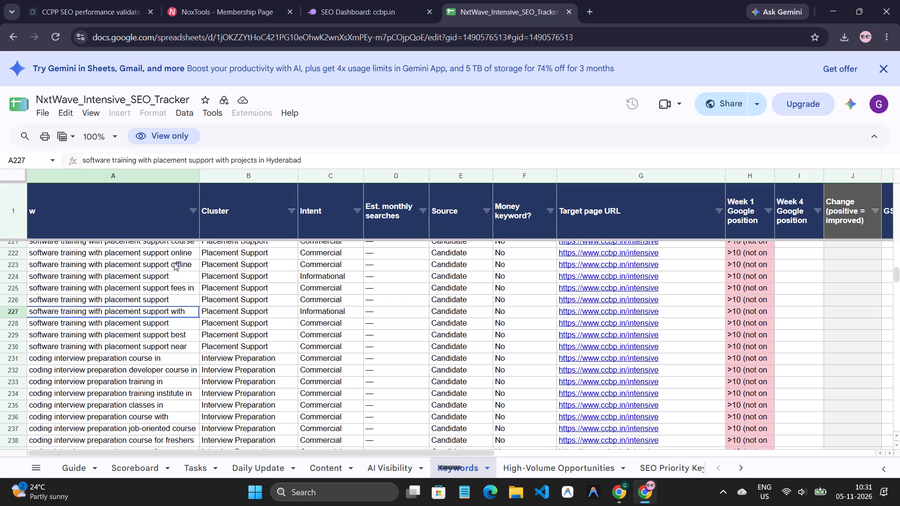
{"action": "scroll", "coordinate": [169, 289], "scroll_direction": "up", "scroll_amount": 1}
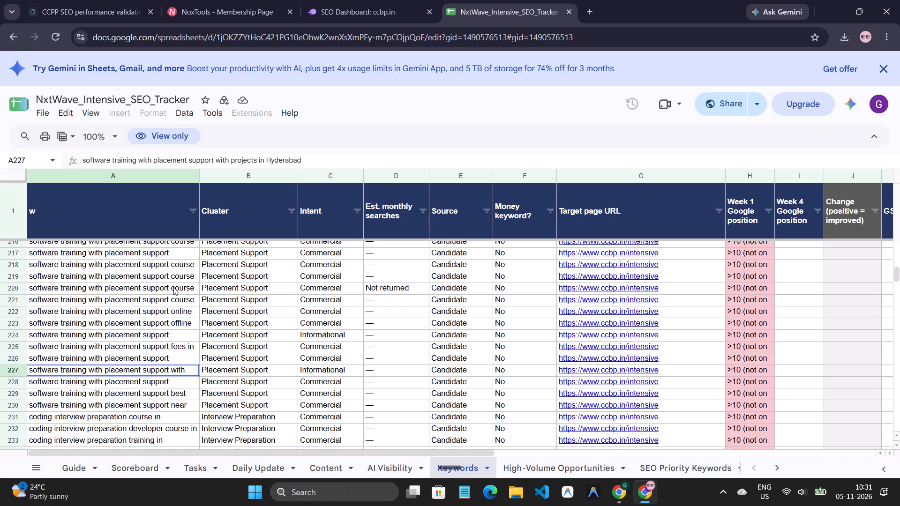
{"action": "left_click_drag", "start_coordinate": [171, 335], "coordinate": [171, 348]}
{"action": "key", "text": "ctrl+c"}
{"action": "left_click", "coordinate": [343, 0]}
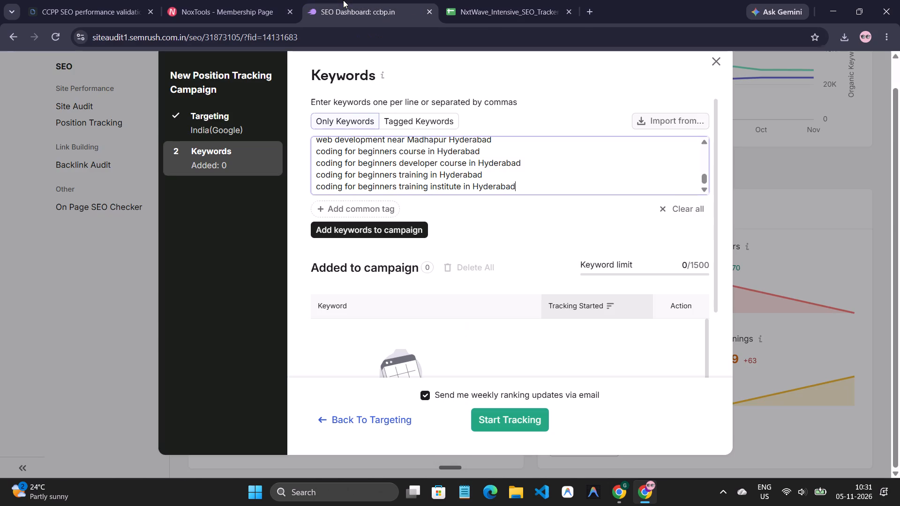
{"action": "key", "text": "shift+Return"}
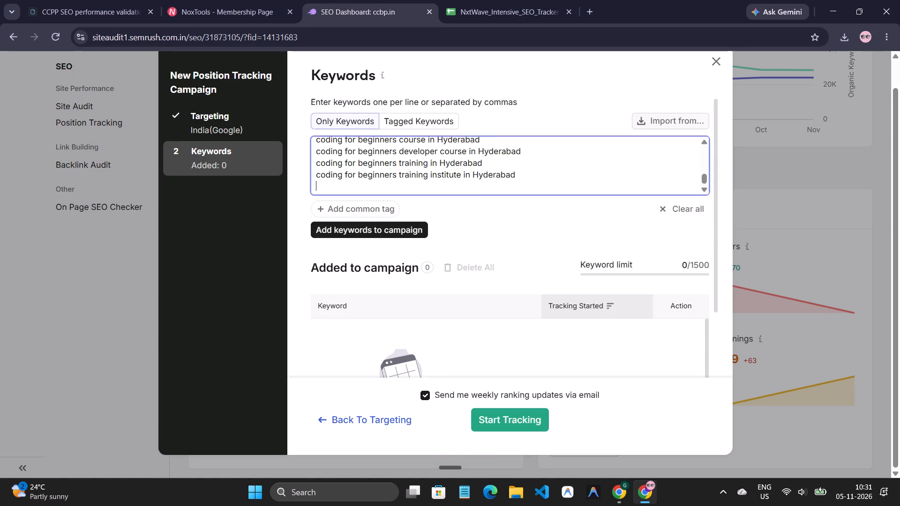
{"action": "key", "text": "ctrl+v"}
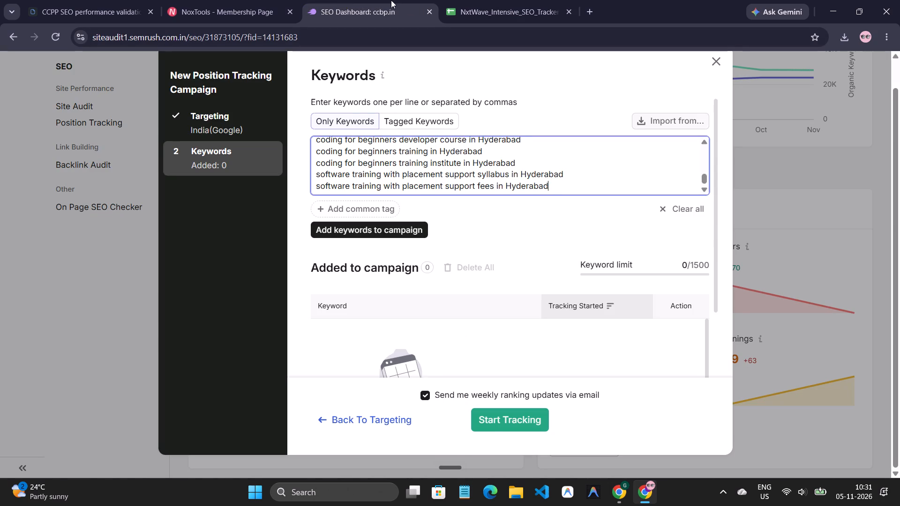
Copy the coding interview preparation keywords in A238:A240 of the tracker and append them on a new line in the campaign's keyword box.
{"action": "left_click", "coordinate": [490, 0]}
{"action": "left_click", "coordinate": [164, 319]}
{"action": "scroll", "coordinate": [164, 319], "scroll_direction": "down", "scroll_amount": 2}
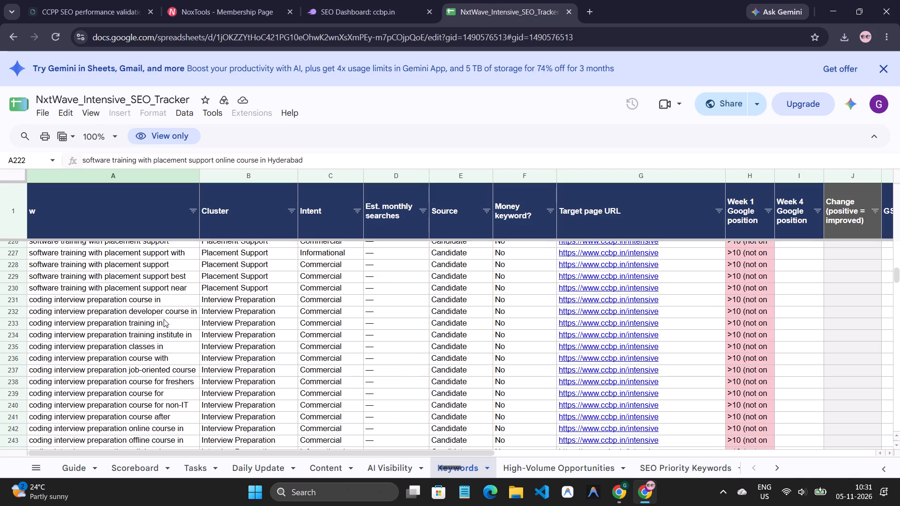
{"action": "scroll", "coordinate": [164, 319], "scroll_direction": "down", "scroll_amount": 1}
{"action": "left_click_drag", "start_coordinate": [167, 324], "coordinate": [174, 349]}
{"action": "key", "text": "ctrl+c"}
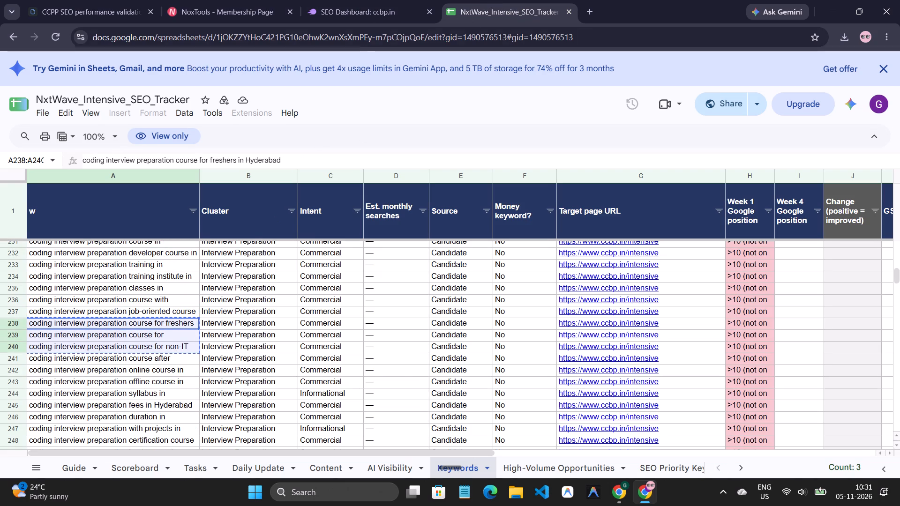
{"action": "left_click", "coordinate": [369, 0]}
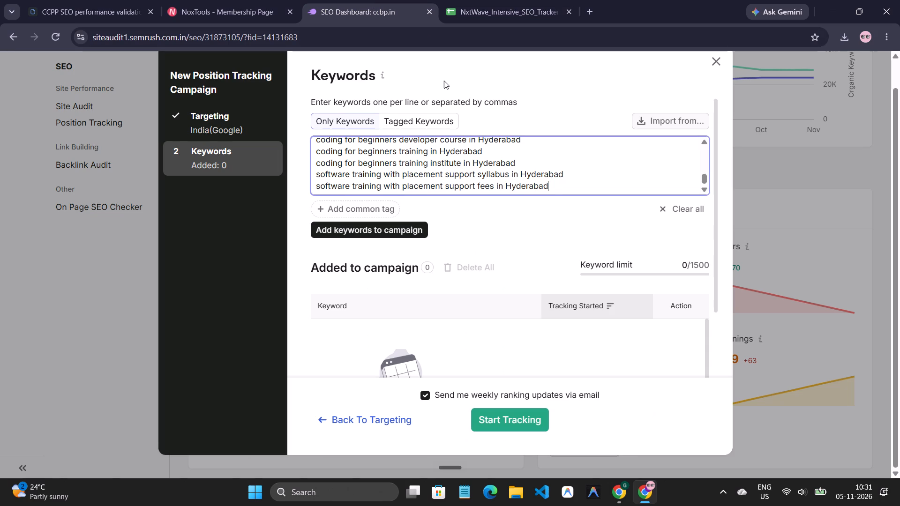
{"action": "key", "text": "shift+Return"}
{"action": "key", "text": "ctrl+v"}
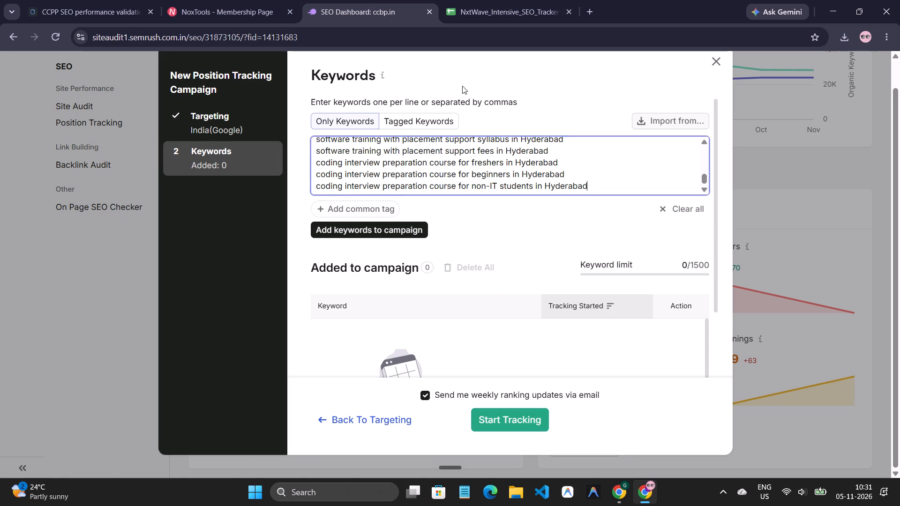
Copy the course fee keywords in A263:A265 of the tracker and append them on a new line in the campaign's keyword box.
{"action": "left_click", "coordinate": [511, 0]}
{"action": "scroll", "coordinate": [112, 362], "scroll_direction": "down", "scroll_amount": 3}
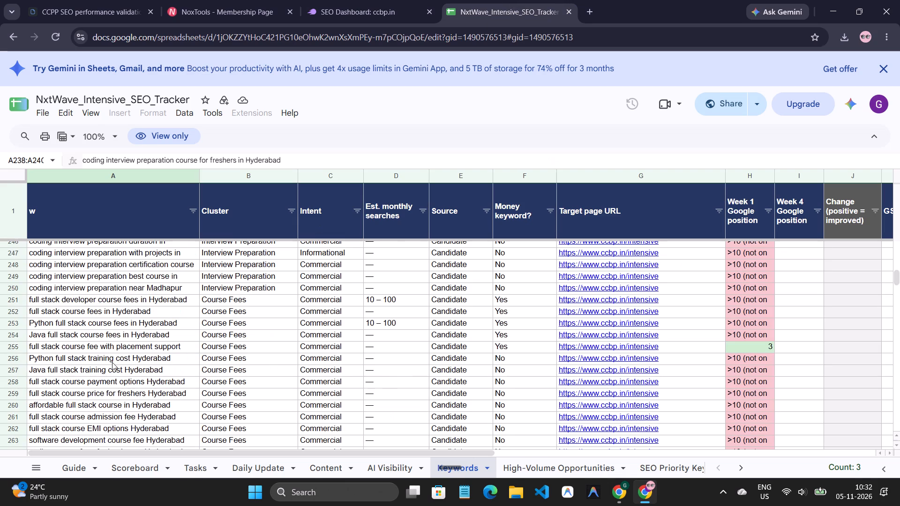
{"action": "scroll", "coordinate": [112, 362], "scroll_direction": "down", "scroll_amount": 2}
{"action": "left_click", "coordinate": [112, 362]}
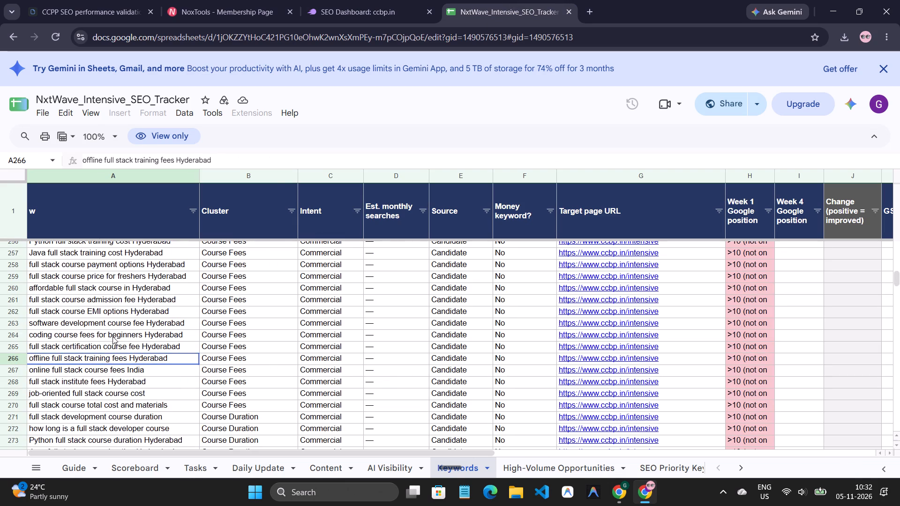
{"action": "left_click_drag", "start_coordinate": [142, 326], "coordinate": [145, 348]}
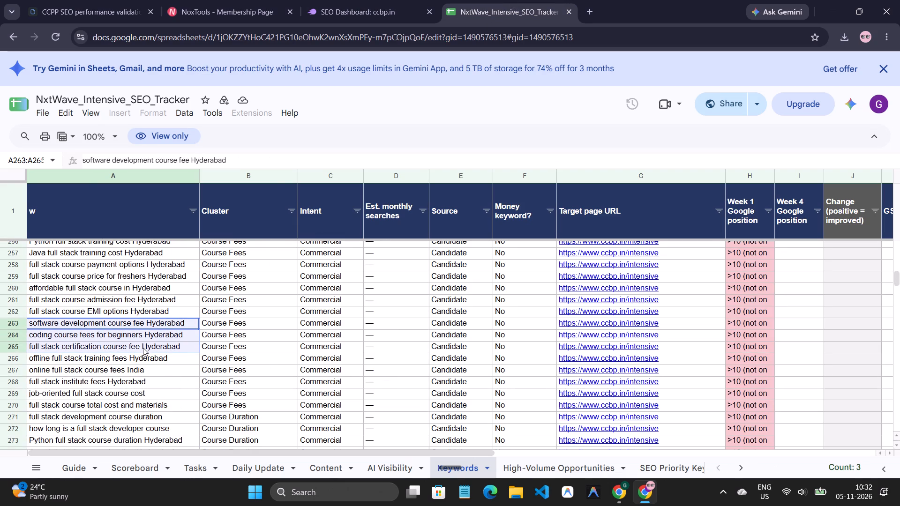
{"action": "key", "text": "ctrl+c"}
{"action": "left_click", "coordinate": [334, 0]}
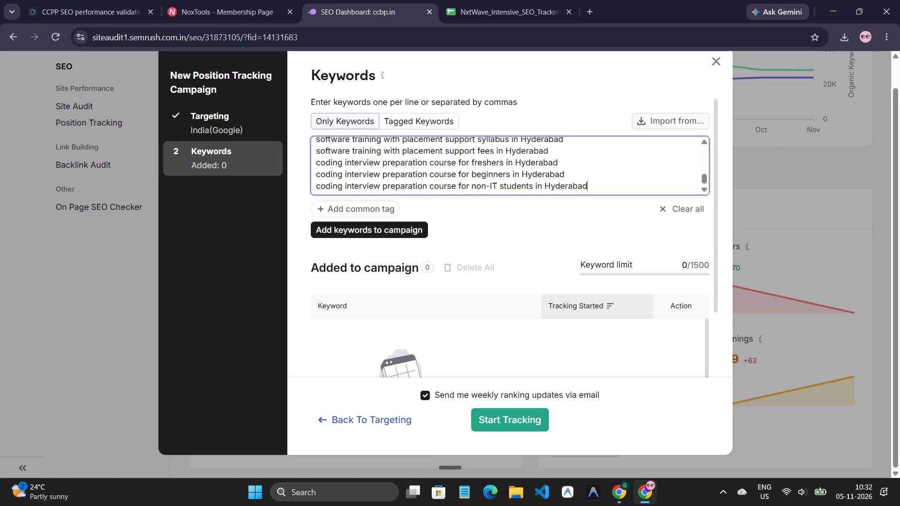
{"action": "key", "text": "shift+Return"}
{"action": "key", "text": "ctrl+v"}
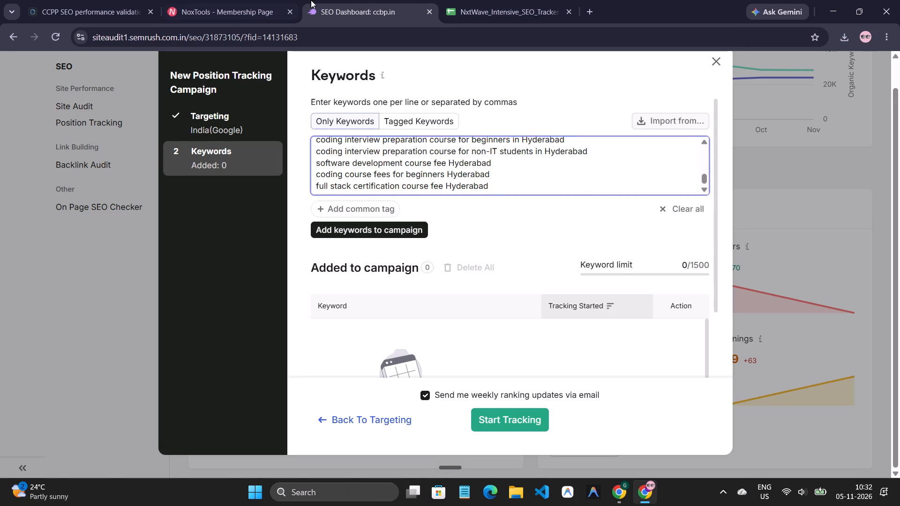
Copy the graduate and college student course keywords in A349:A352 of the tracker and append them on a new line in the campaign's keyword box.
{"action": "left_click", "coordinate": [483, 0]}
{"action": "left_click", "coordinate": [133, 390]}
{"action": "scroll", "coordinate": [146, 364], "scroll_direction": "down", "scroll_amount": 2}
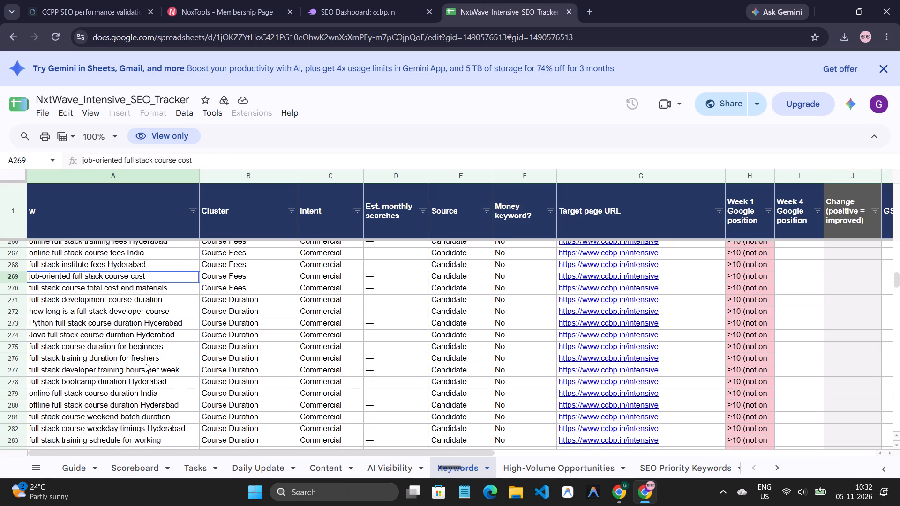
{"action": "scroll", "coordinate": [146, 364], "scroll_direction": "down", "scroll_amount": 16}
{"action": "scroll", "coordinate": [146, 364], "scroll_direction": "up", "scroll_amount": 1}
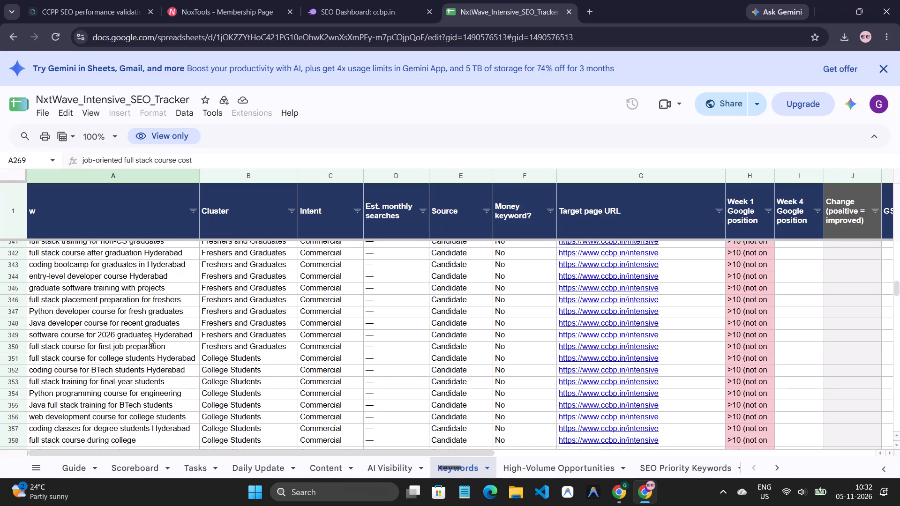
{"action": "left_click_drag", "start_coordinate": [152, 335], "coordinate": [153, 364]}
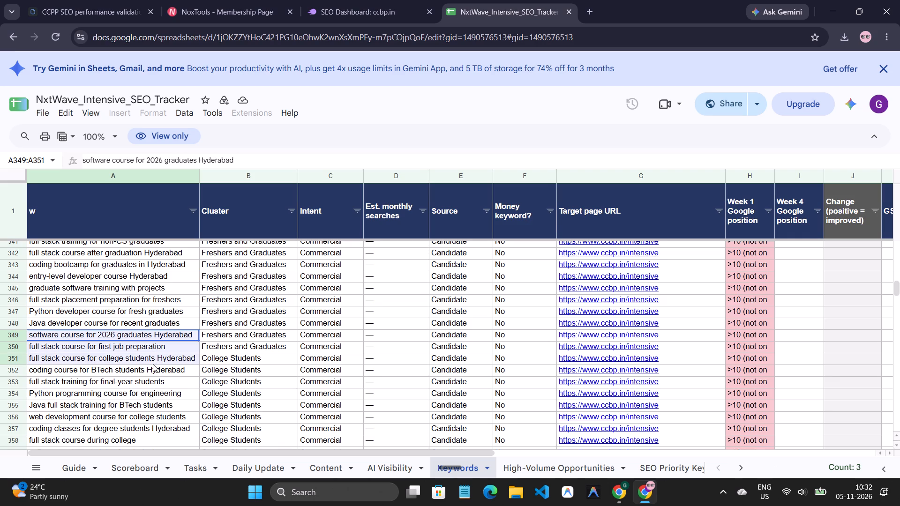
{"action": "left_click_drag", "start_coordinate": [153, 364], "coordinate": [153, 369]}
{"action": "key", "text": "ctrl+c"}
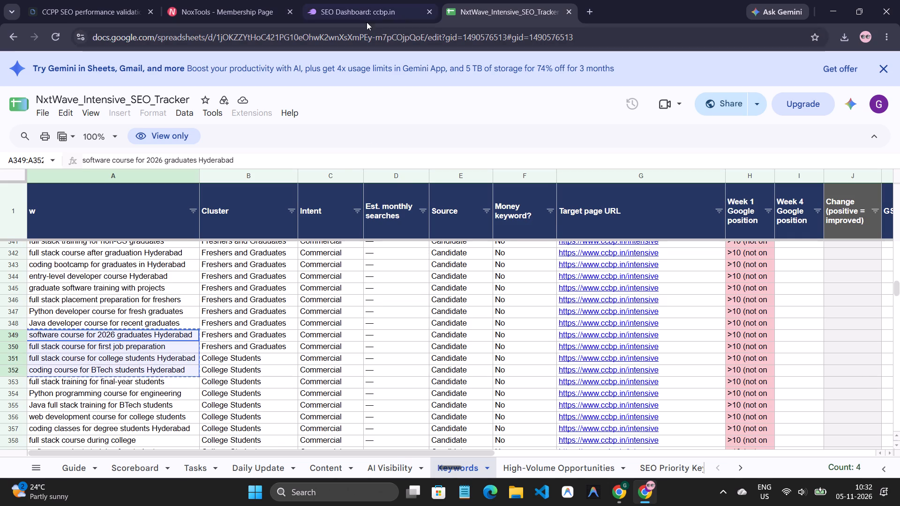
{"action": "left_click", "coordinate": [352, 9]}
{"action": "scroll", "coordinate": [461, 183], "scroll_direction": "down", "scroll_amount": 1}
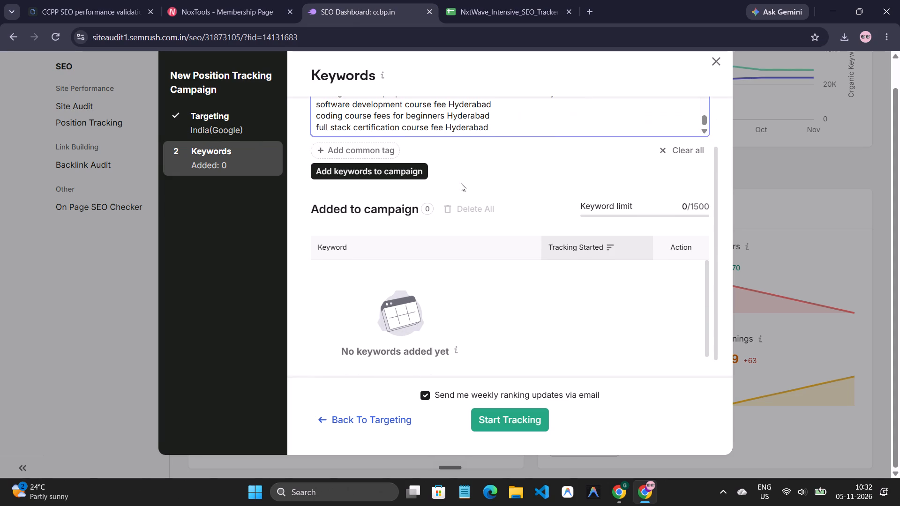
{"action": "key", "text": "shift+Return"}
{"action": "key", "text": "ctrl+v"}
{"action": "scroll", "coordinate": [549, 137], "scroll_direction": "down", "scroll_amount": 3}
{"action": "scroll", "coordinate": [532, 115], "scroll_direction": "up", "scroll_amount": 1}
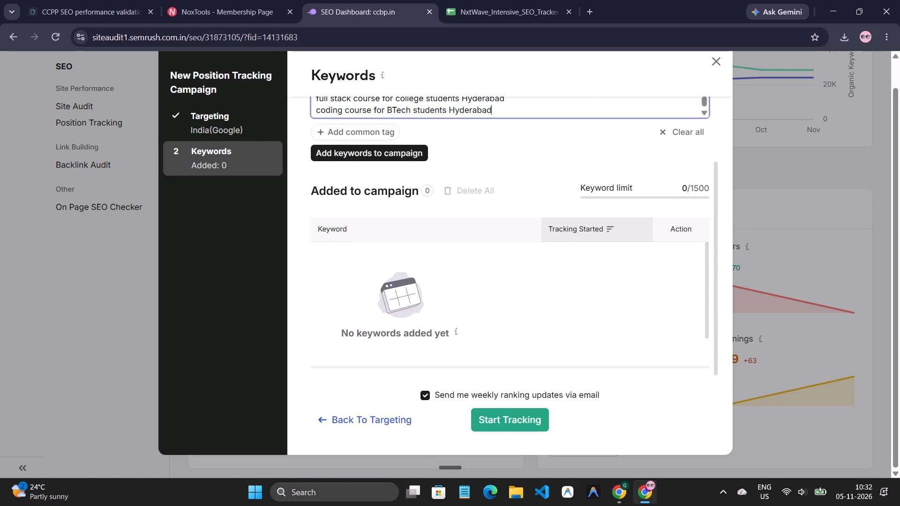
{"action": "scroll", "coordinate": [529, 112], "scroll_direction": "up", "scroll_amount": 3}
Copy the Madhapur and Hyderabad local training keywords in A422:A424 of the tracker and append them on a new line in the campaign's keyword box.
{"action": "left_click", "coordinate": [511, 0]}
{"action": "scroll", "coordinate": [240, 314], "scroll_direction": "down", "scroll_amount": 5}
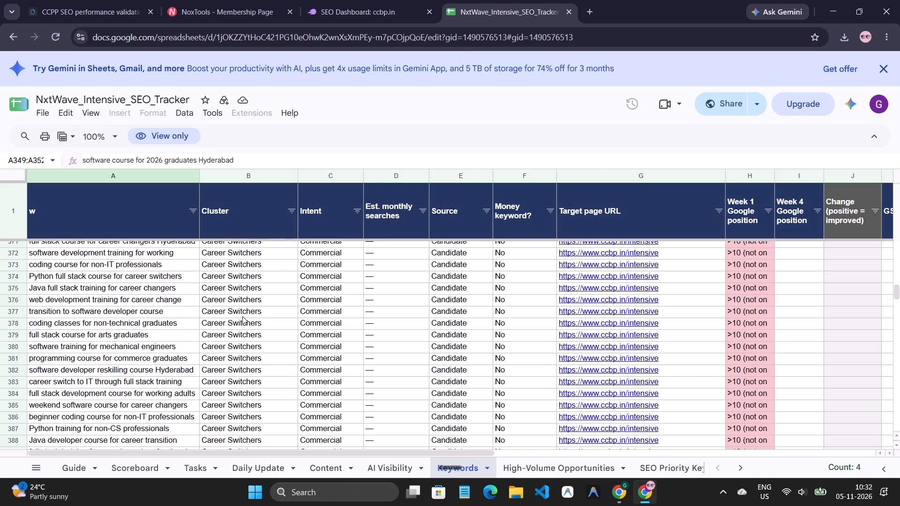
{"action": "scroll", "coordinate": [242, 316], "scroll_direction": "down", "scroll_amount": 13}
{"action": "scroll", "coordinate": [243, 317], "scroll_direction": "up", "scroll_amount": 3}
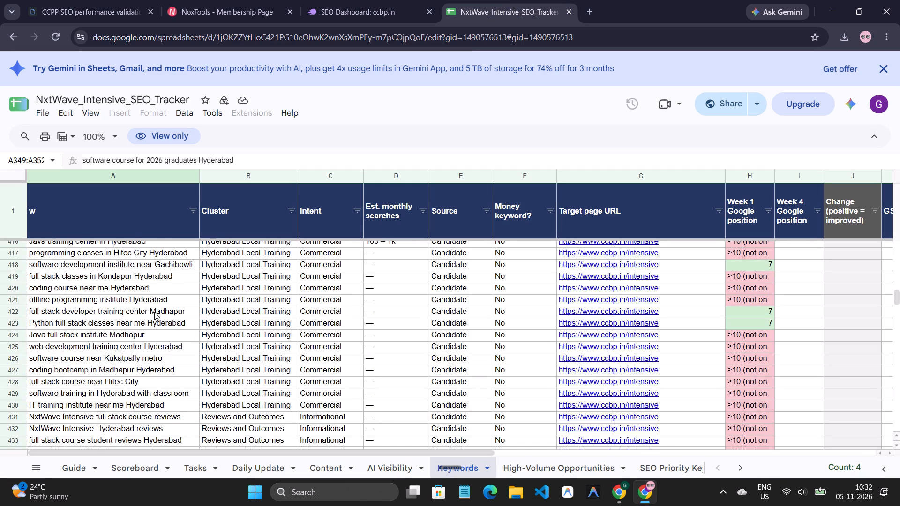
{"action": "left_click_drag", "start_coordinate": [154, 312], "coordinate": [159, 332]}
{"action": "key", "text": "ctrl+c"}
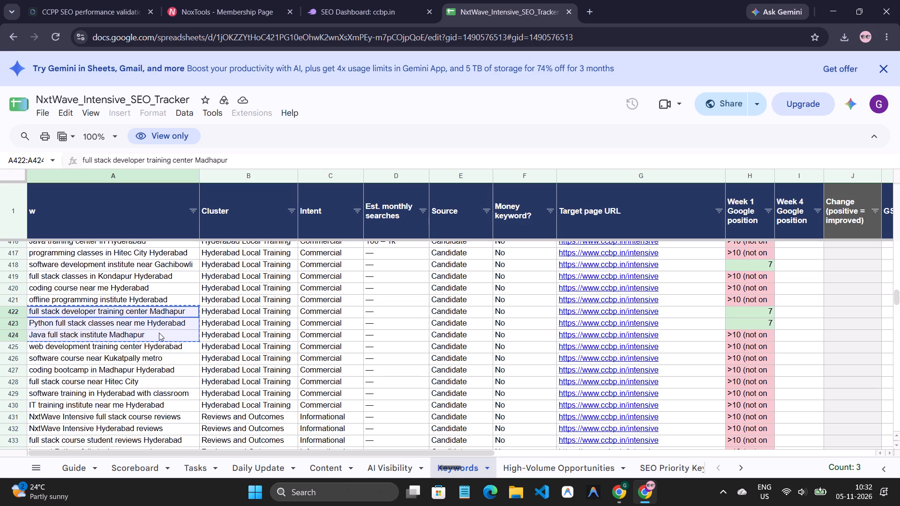
{"action": "left_click", "coordinate": [322, 0]}
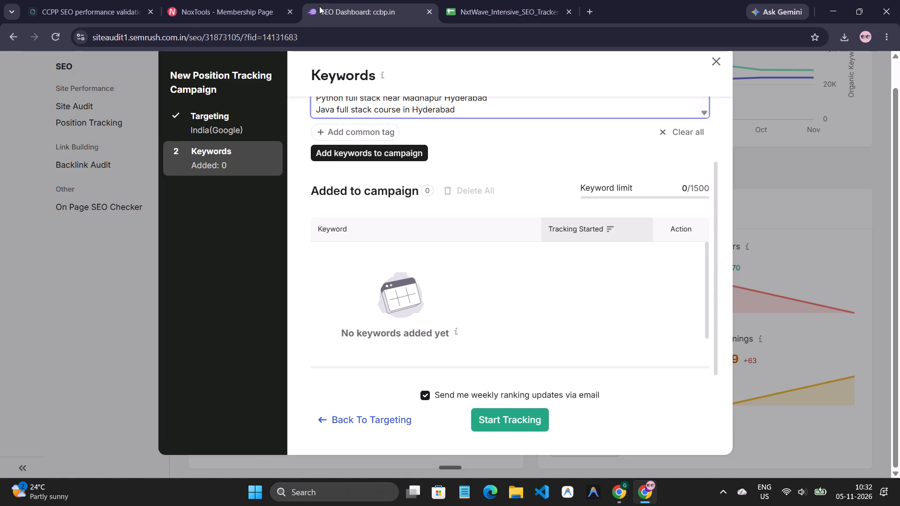
{"action": "key", "text": "shift+Return"}
{"action": "key", "text": "ctrl+c"}
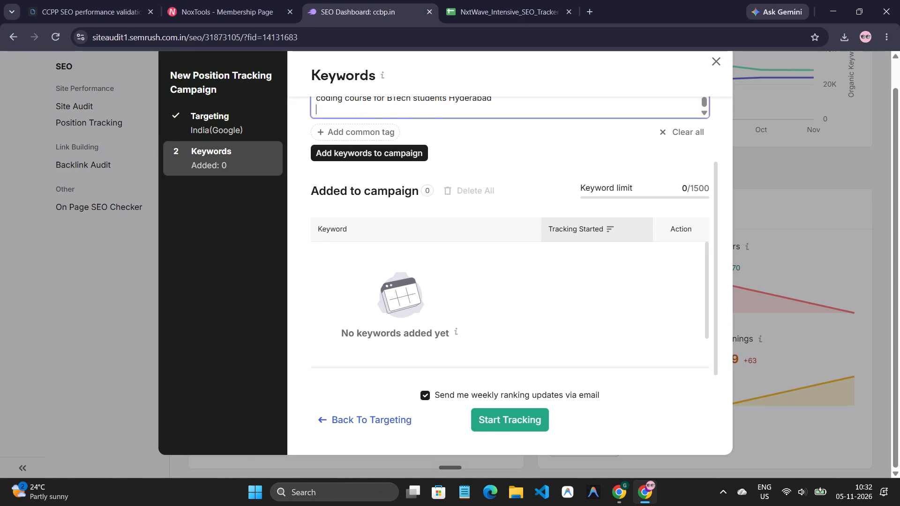
{"action": "key", "text": "ctrl+v"}
Look through the tracker's remaining keywords below row 424 for further campaign candidates.
{"action": "left_click", "coordinate": [493, 0]}
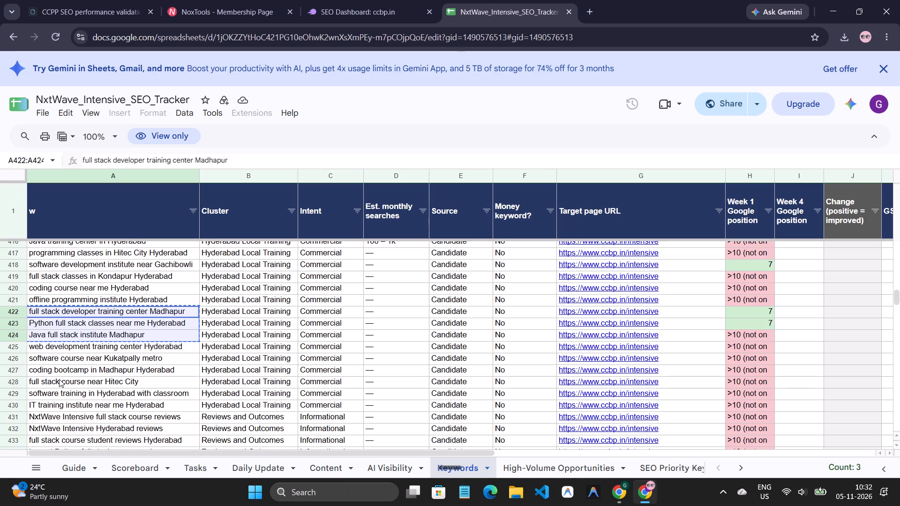
{"action": "left_click", "coordinate": [59, 379]}
{"action": "scroll", "coordinate": [98, 350], "scroll_direction": "down", "scroll_amount": 7}
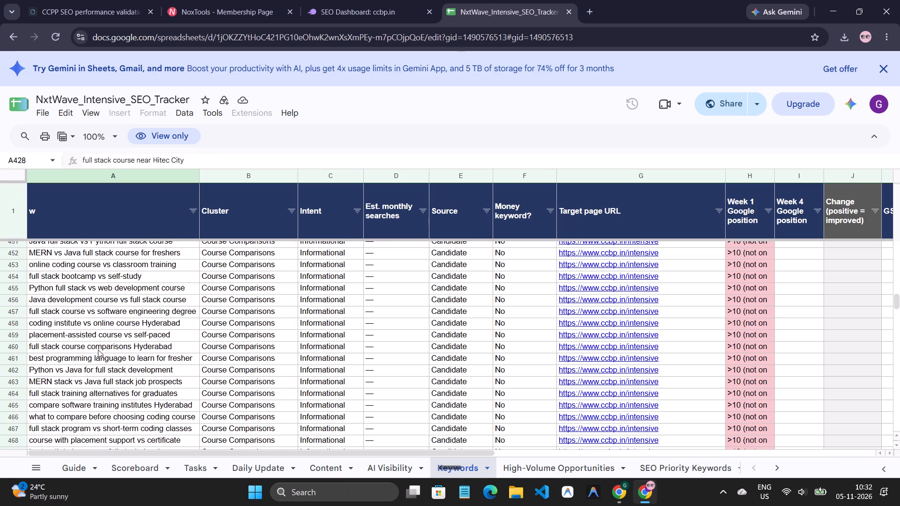
{"action": "scroll", "coordinate": [98, 350], "scroll_direction": "down", "scroll_amount": 11}
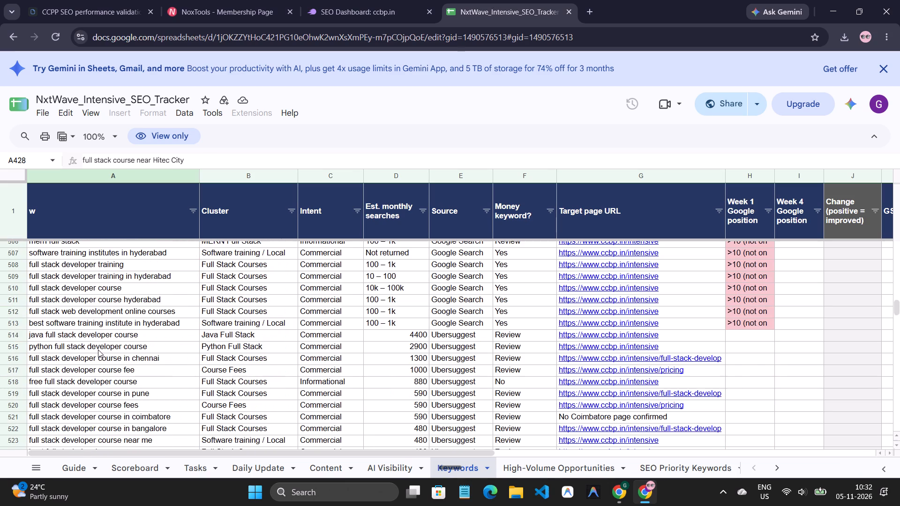
{"action": "scroll", "coordinate": [98, 350], "scroll_direction": "down", "scroll_amount": 3}
{"action": "scroll", "coordinate": [98, 350], "scroll_direction": "up", "scroll_amount": 2}
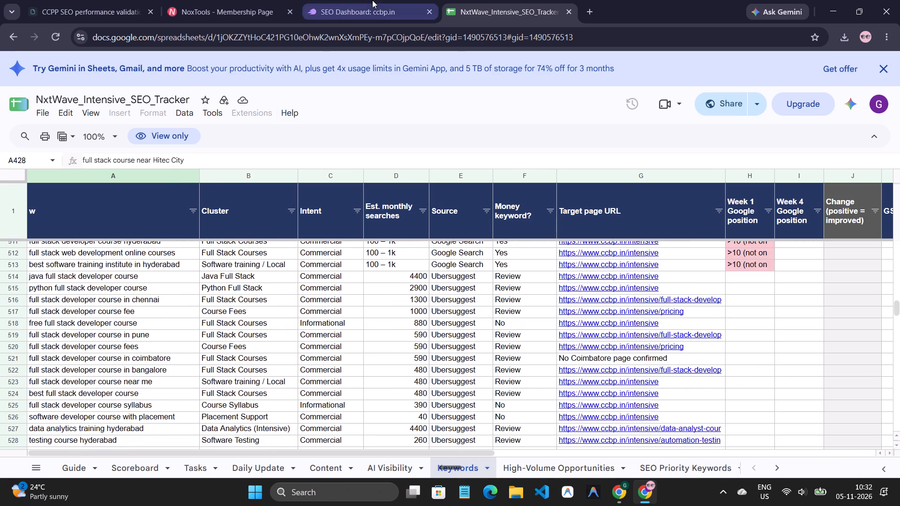
Add all keywords collected in the keyword box to the Position Tracking campaign.
{"action": "left_click", "coordinate": [367, 0]}
{"action": "scroll", "coordinate": [374, 264], "scroll_direction": "up", "scroll_amount": 4}
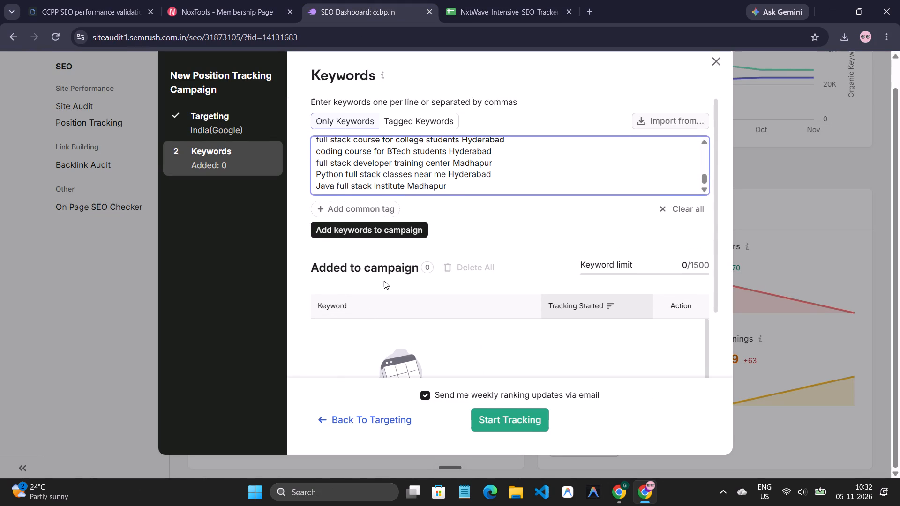
{"action": "scroll", "coordinate": [384, 277], "scroll_direction": "up", "scroll_amount": 1}
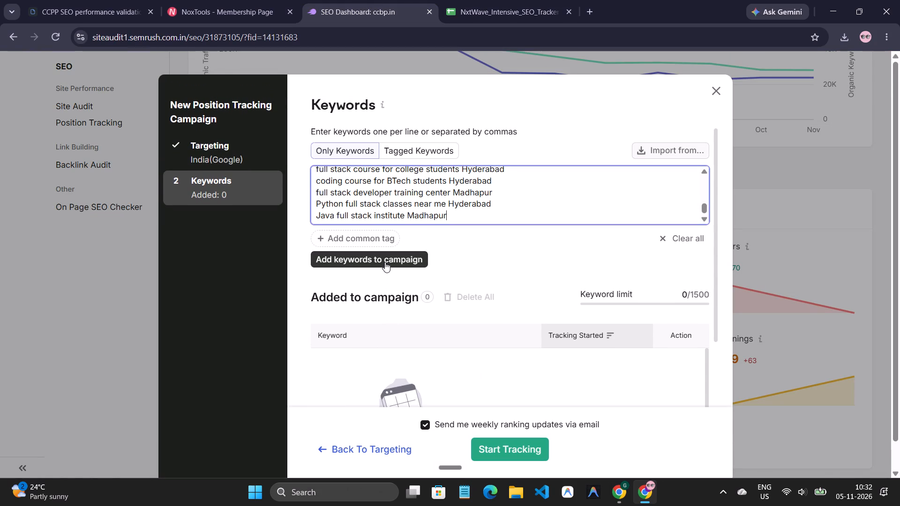
{"action": "left_click", "coordinate": [385, 262]}
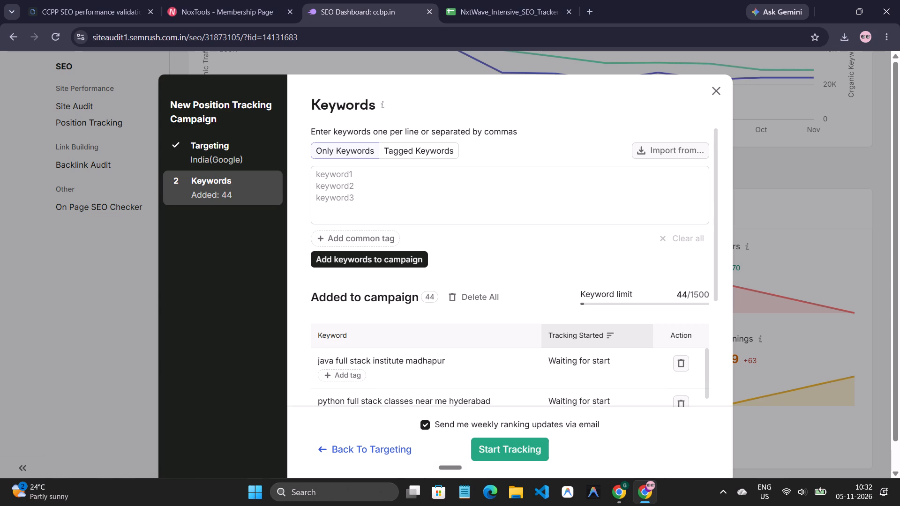
Check the top of the added keyword list and the sources available for importing keywords.
{"action": "scroll", "coordinate": [425, 294], "scroll_direction": "down", "scroll_amount": 3}
{"action": "scroll", "coordinate": [425, 294], "scroll_direction": "up", "scroll_amount": 1}
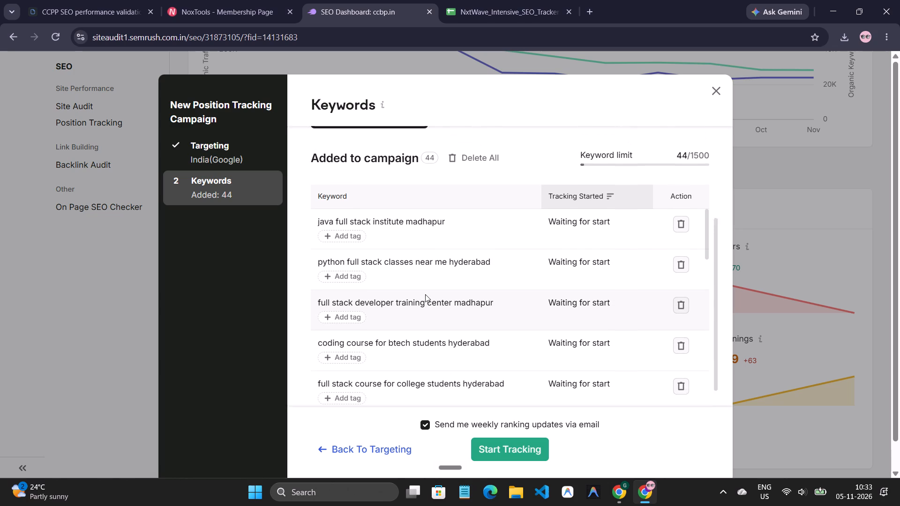
{"action": "scroll", "coordinate": [424, 294], "scroll_direction": "up", "scroll_amount": 5}
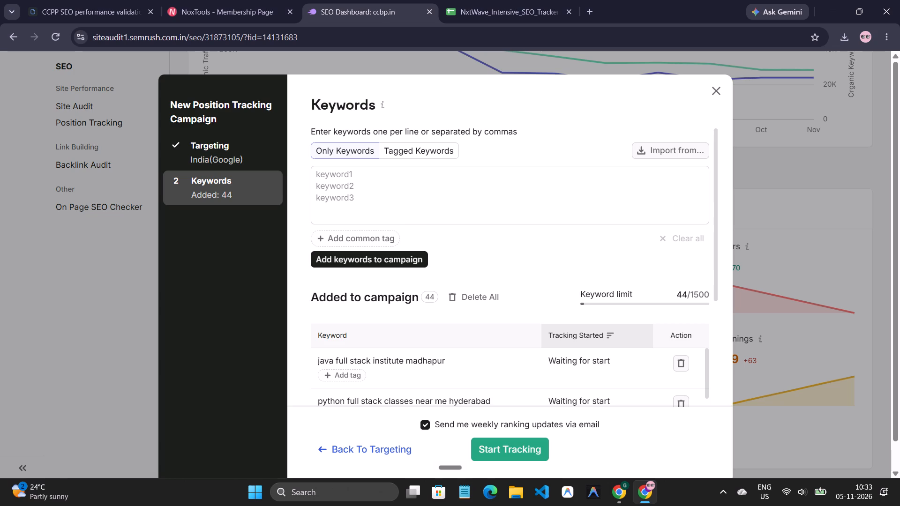
{"action": "left_click", "coordinate": [660, 149]}
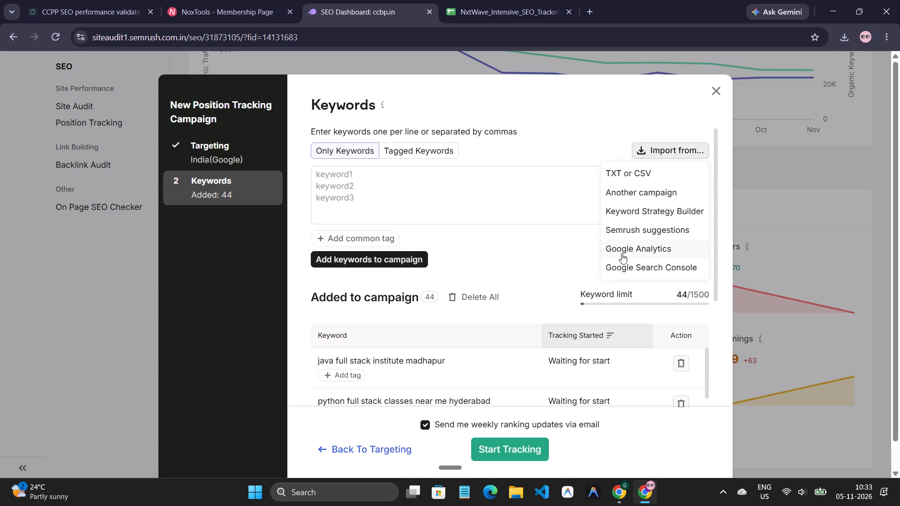
{"action": "left_click", "coordinate": [554, 246]}
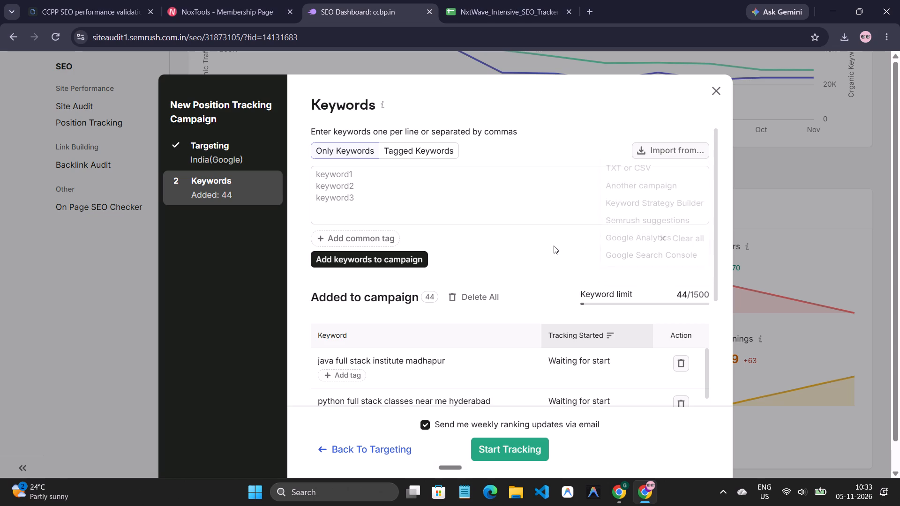
Review the full list of keywords added to the campaign.
{"action": "scroll", "coordinate": [464, 204], "scroll_direction": "down", "scroll_amount": 7}
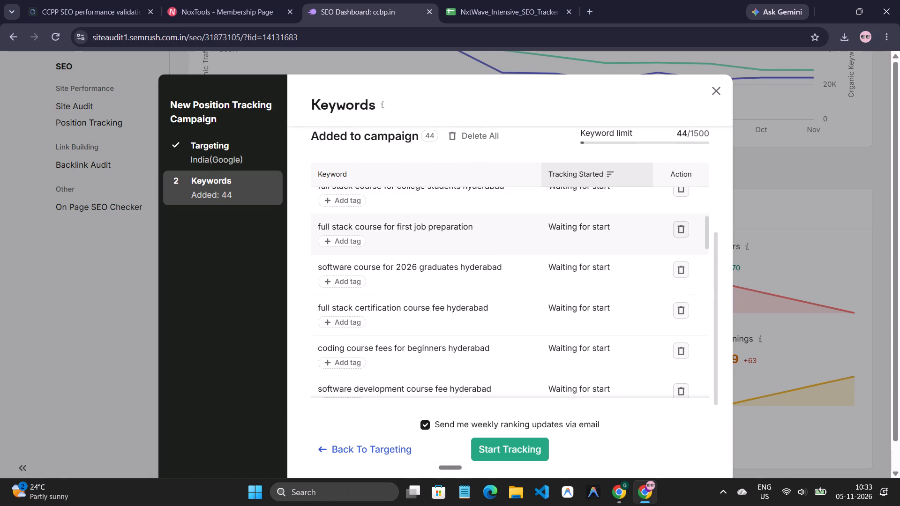
{"action": "scroll", "coordinate": [468, 230], "scroll_direction": "down", "scroll_amount": 9}
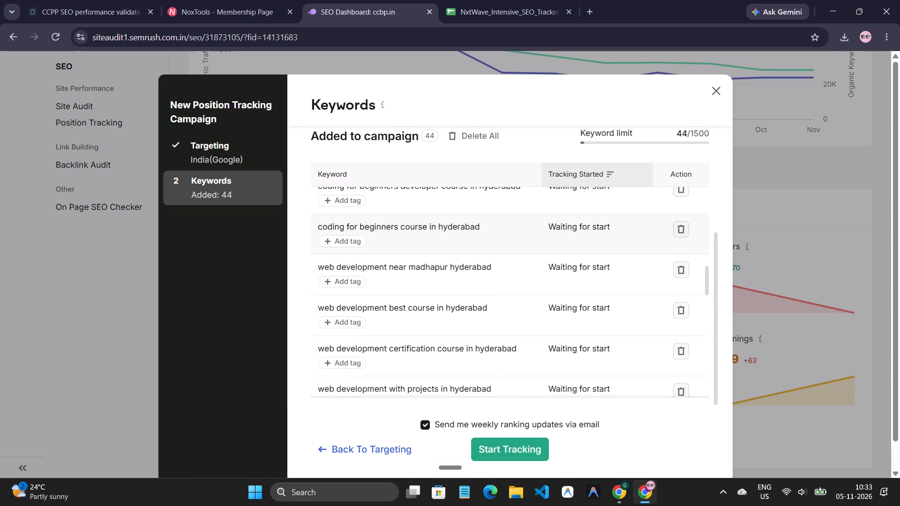
{"action": "scroll", "coordinate": [468, 230], "scroll_direction": "down", "scroll_amount": 7}
{"action": "scroll", "coordinate": [468, 230], "scroll_direction": "up", "scroll_amount": 6}
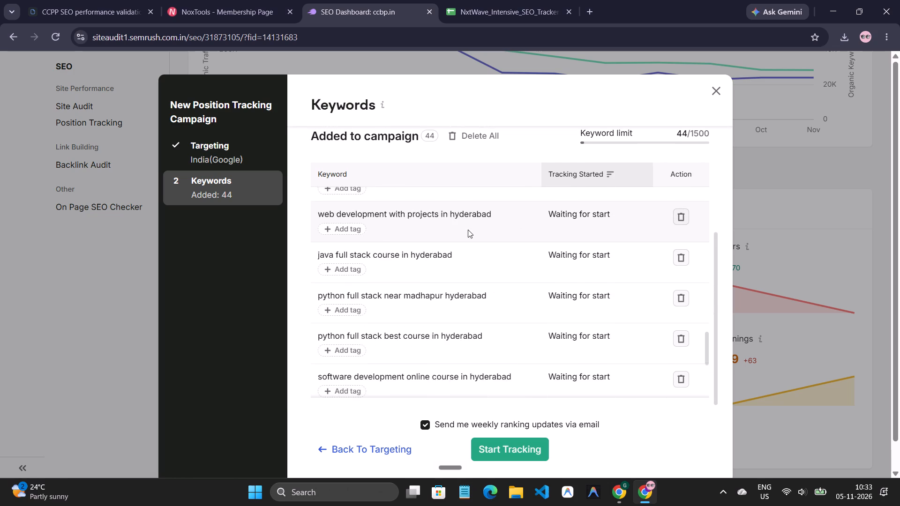
{"action": "scroll", "coordinate": [468, 230], "scroll_direction": "up", "scroll_amount": 20}
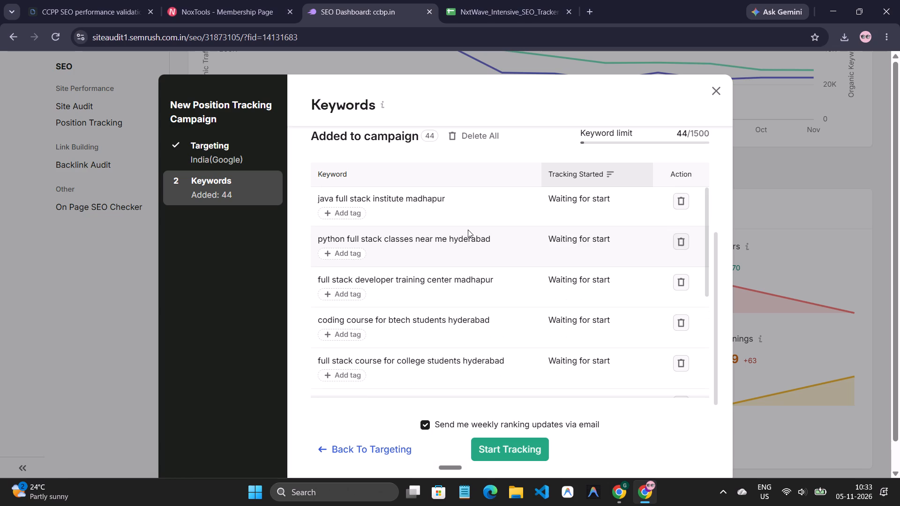
{"action": "scroll", "coordinate": [468, 230], "scroll_direction": "up", "scroll_amount": 7}
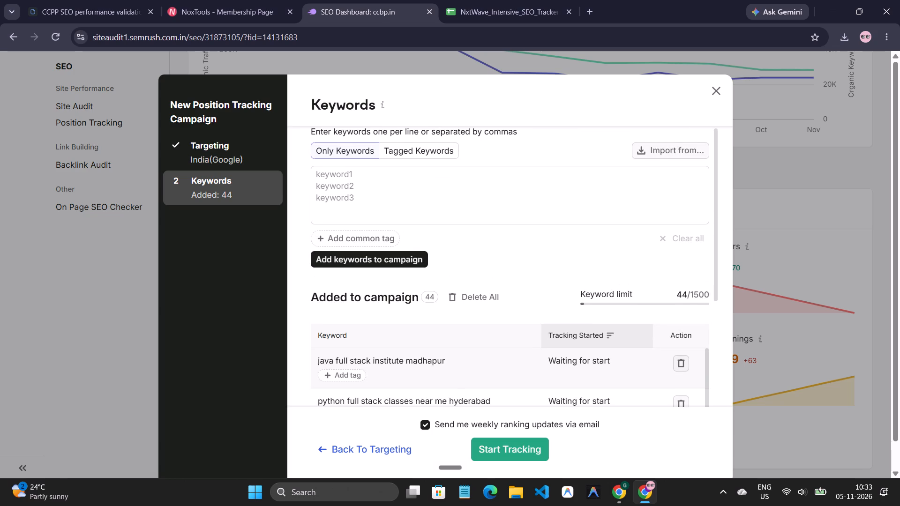
{"action": "scroll", "coordinate": [443, 211], "scroll_direction": "up", "scroll_amount": 1}
Start tracking the new Position Tracking campaign with the added keywords.
{"action": "scroll", "coordinate": [443, 217], "scroll_direction": "down", "scroll_amount": 2}
{"action": "left_click", "coordinate": [496, 438]}
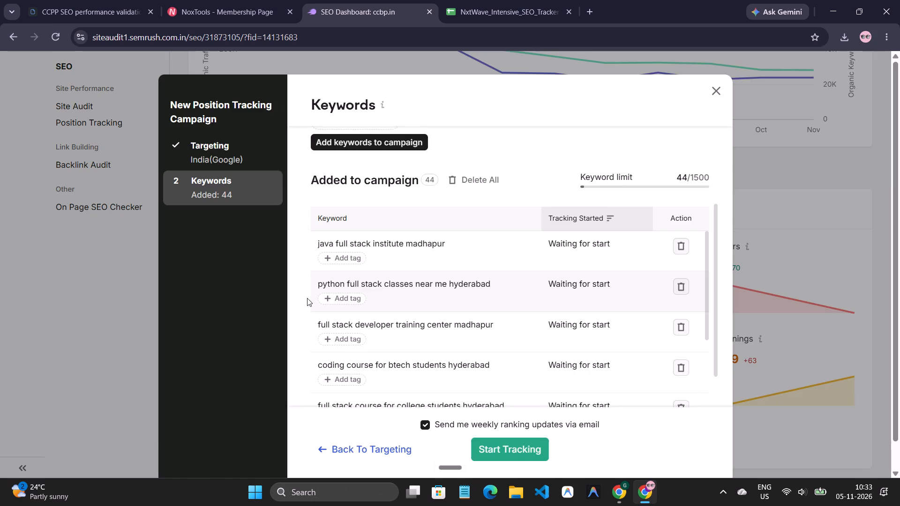